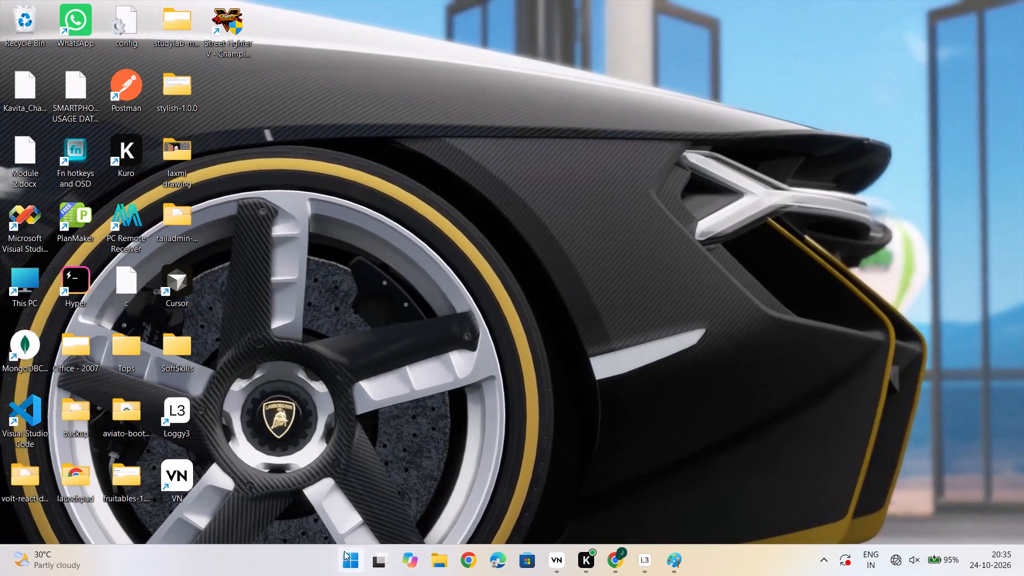
Open Paint with a blank canvas.
{"action": "left_click", "coordinate": [344, 551]}
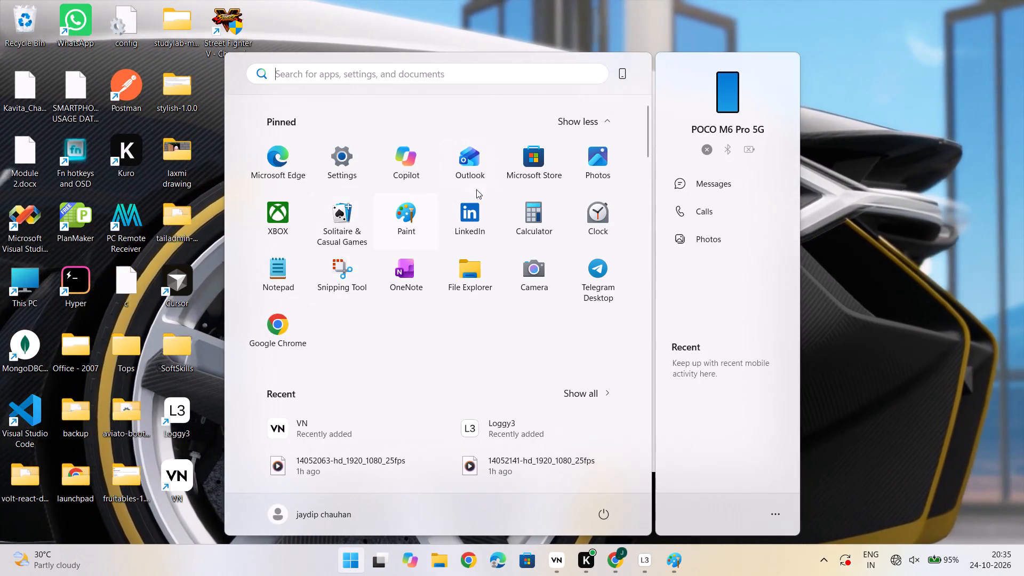
{"action": "left_click", "coordinate": [404, 214]}
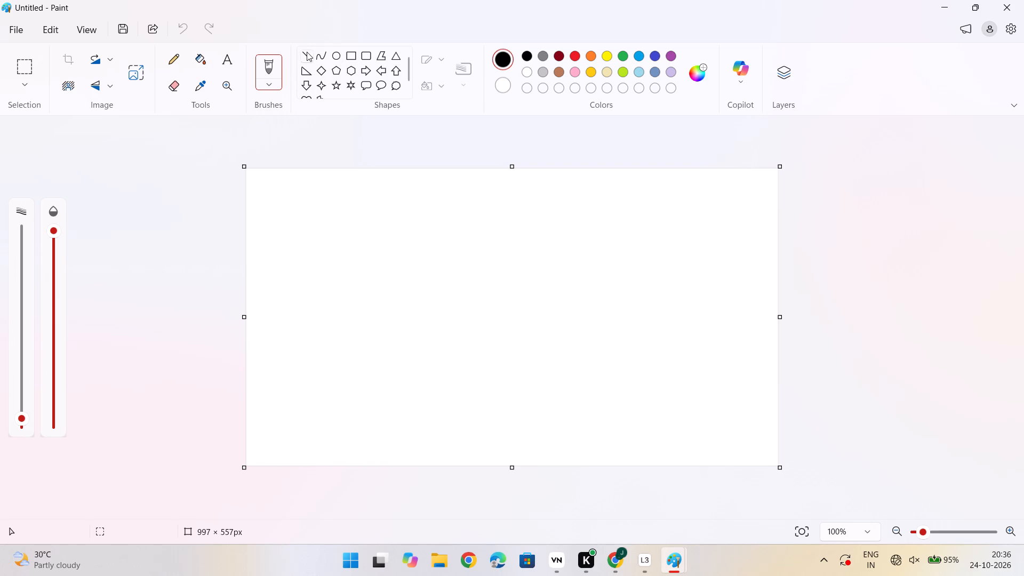
Draw a black, nearly horizontal straight line about 1364 px long at mid-height, spanning past both side edges of the canvas.
{"action": "left_click", "coordinate": [307, 52]}
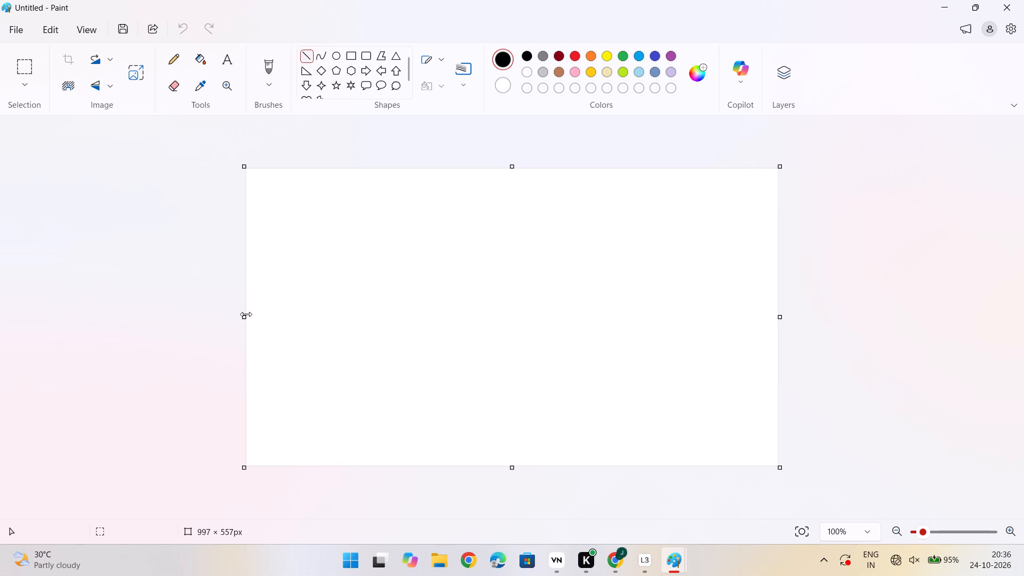
{"action": "left_click", "coordinate": [246, 316]}
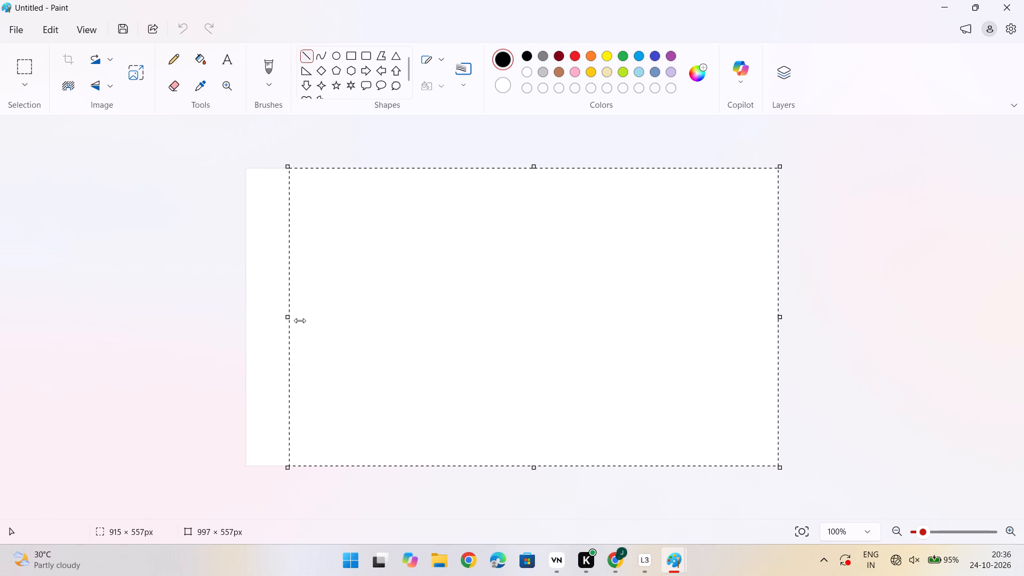
{"action": "left_click", "coordinate": [193, 299]}
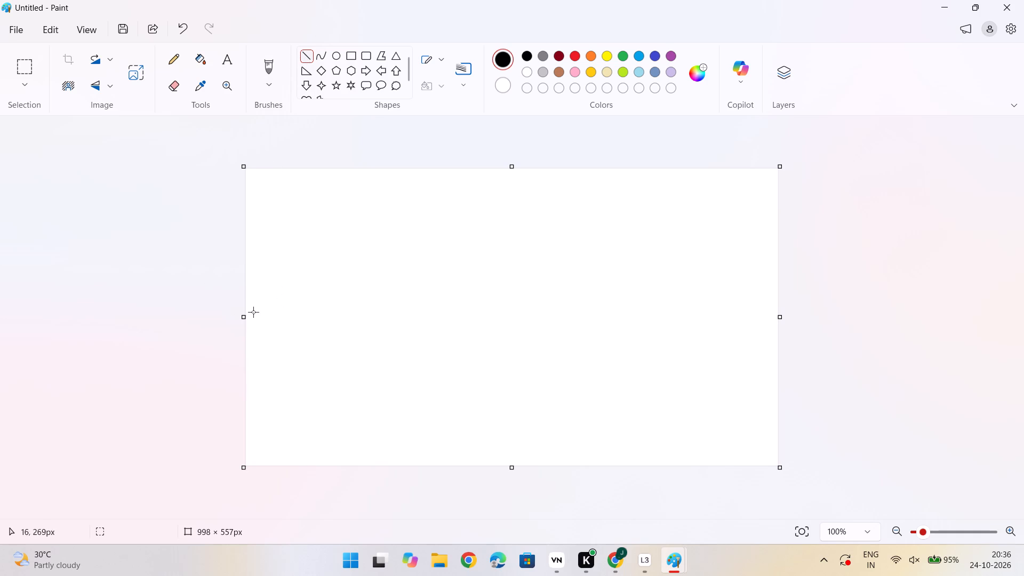
{"action": "left_click_drag", "start_coordinate": [247, 316], "coordinate": [507, 316]}
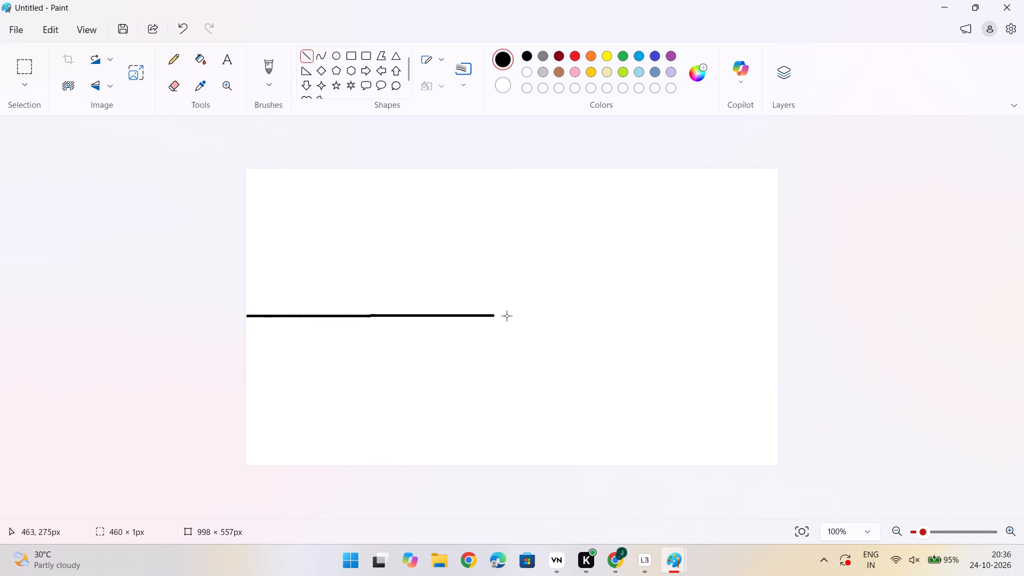
{"action": "left_click_drag", "start_coordinate": [507, 316], "coordinate": [802, 313]}
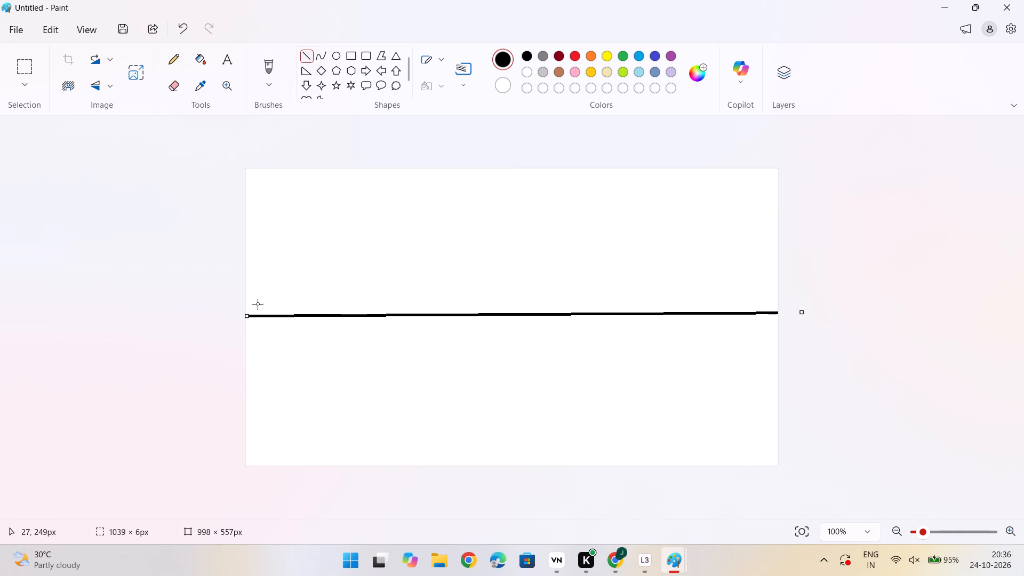
{"action": "left_click_drag", "start_coordinate": [251, 313], "coordinate": [74, 317]}
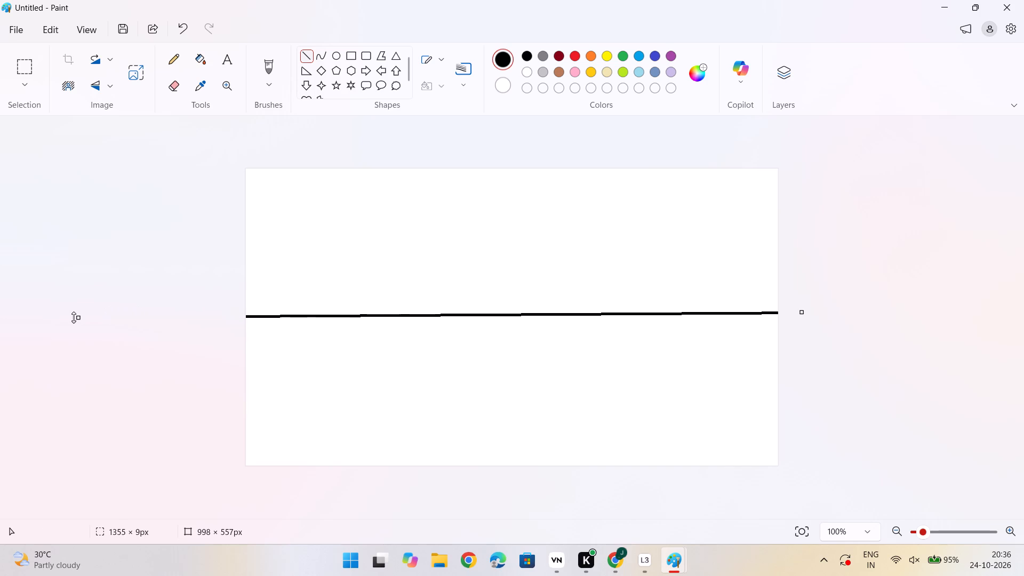
{"action": "left_click", "coordinate": [39, 246]}
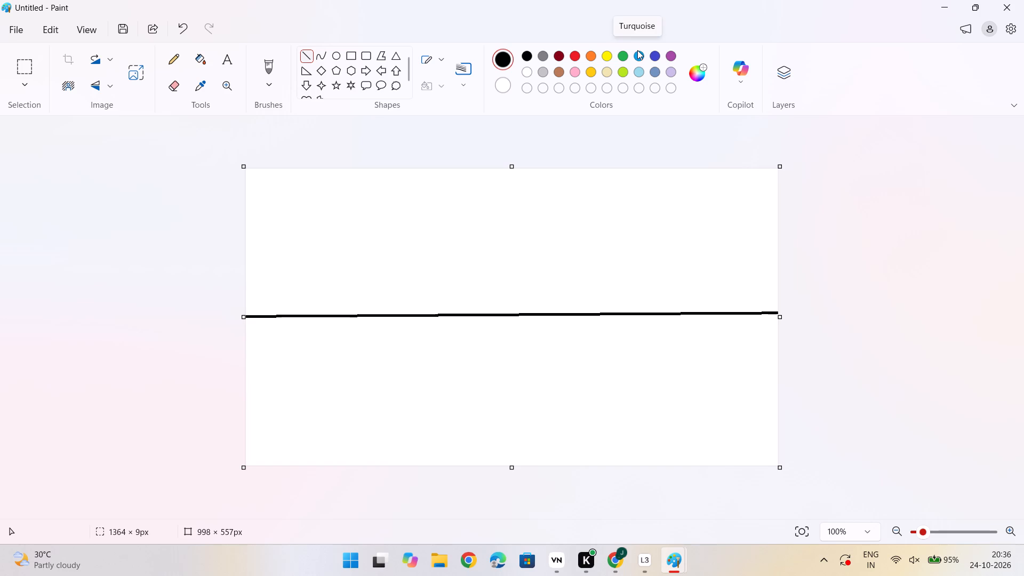
Fill the canvas area above the line with black and the area below it with gray.
{"action": "left_click", "coordinate": [199, 58]}
{"action": "left_click", "coordinate": [351, 245]}
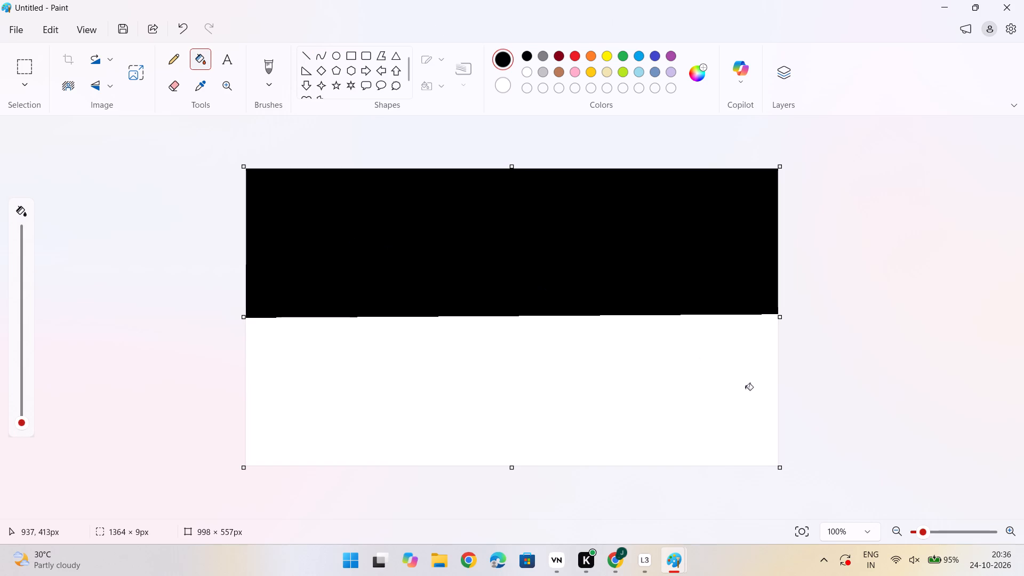
{"action": "left_click", "coordinate": [547, 47]}
{"action": "left_click", "coordinate": [544, 51]}
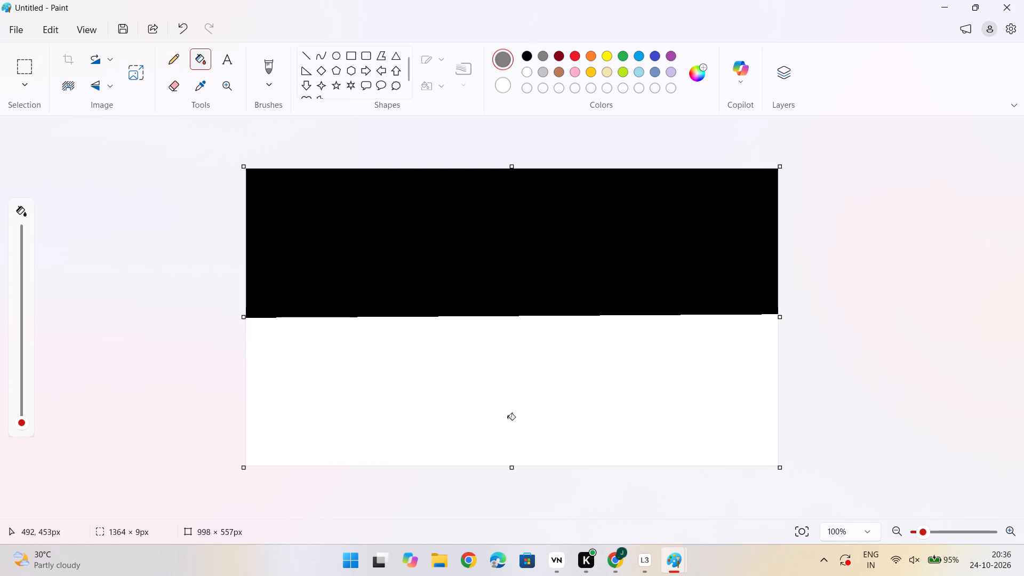
{"action": "left_click", "coordinate": [508, 419]}
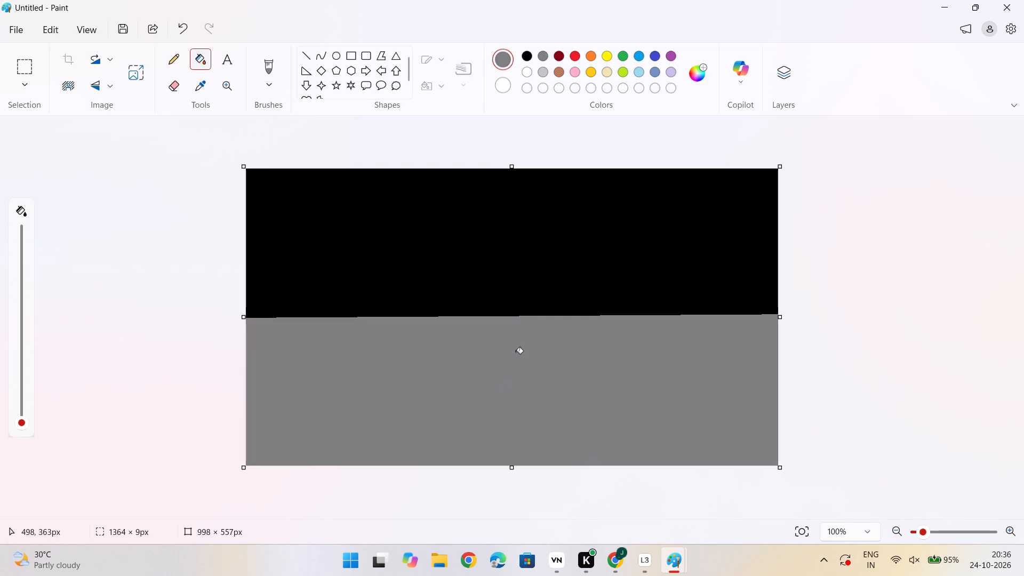
Resize the image in pixels to a height of 4 with the aspect ratio unlocked, keeping the 998 px width.
{"action": "left_click", "coordinate": [131, 65]}
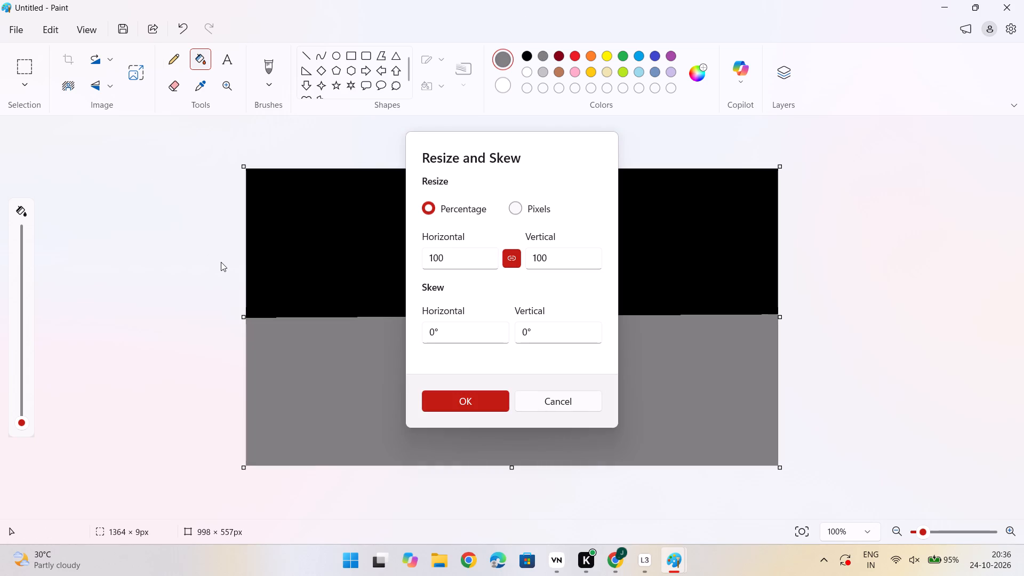
{"action": "left_click", "coordinate": [513, 257]}
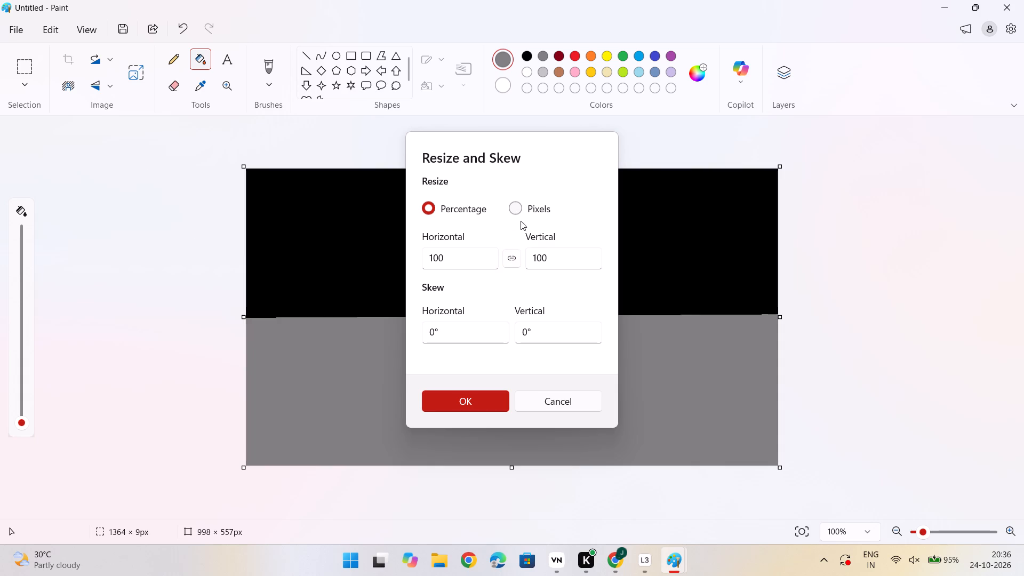
{"action": "left_click", "coordinate": [519, 207]}
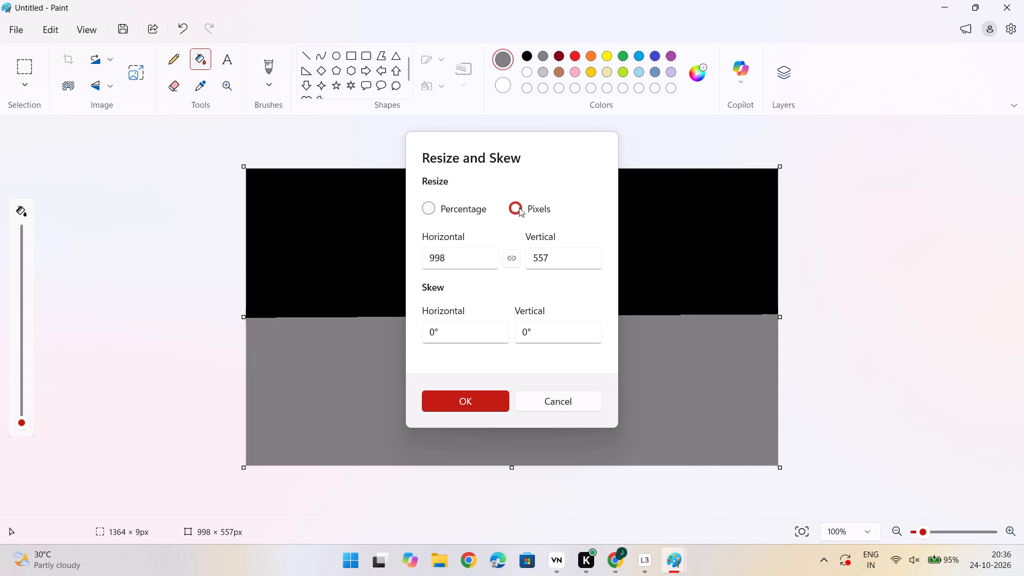
{"action": "left_click", "coordinate": [550, 257]}
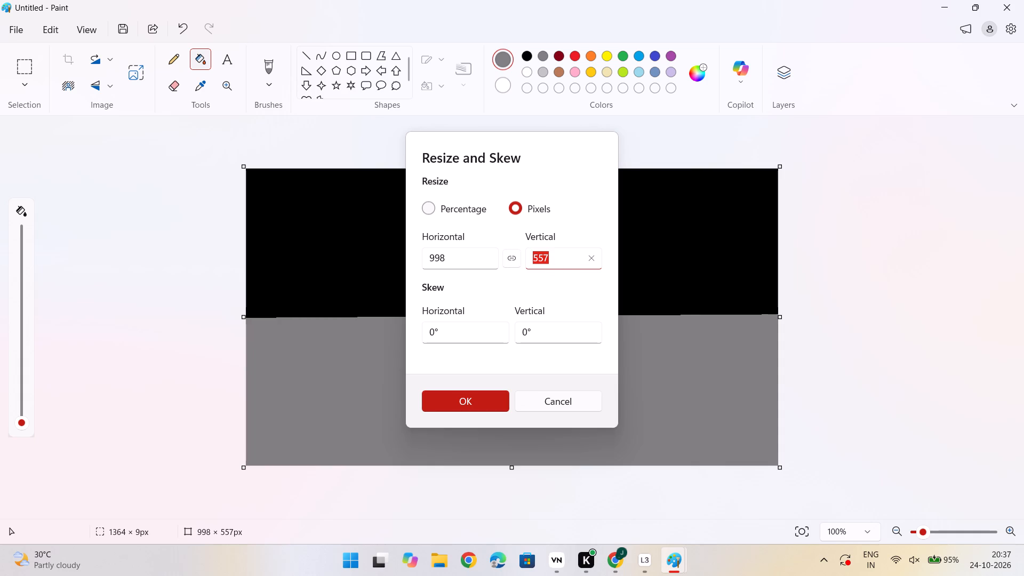
{"action": "key", "text": "BackSpace"}
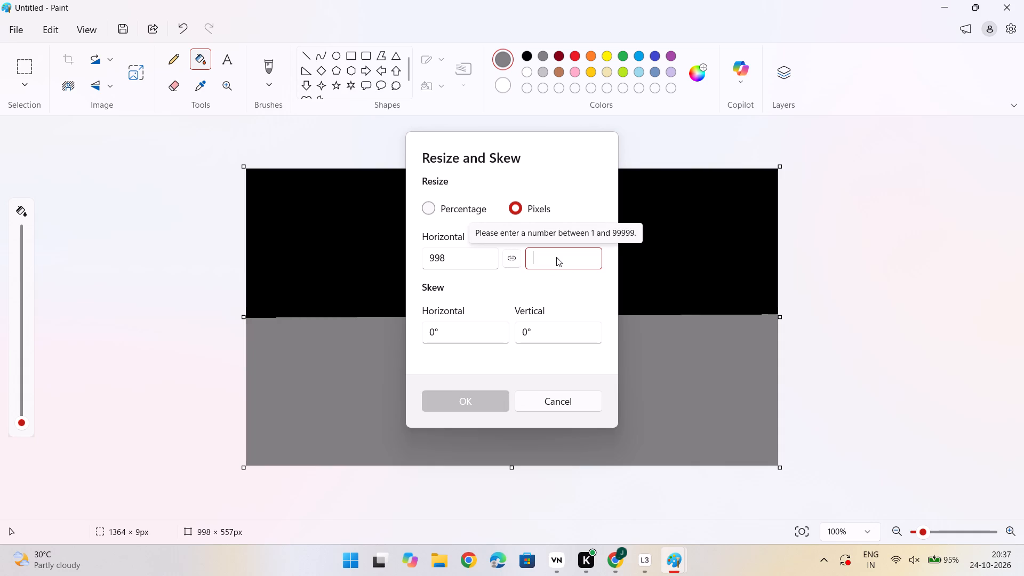
{"action": "key", "text": "4"}
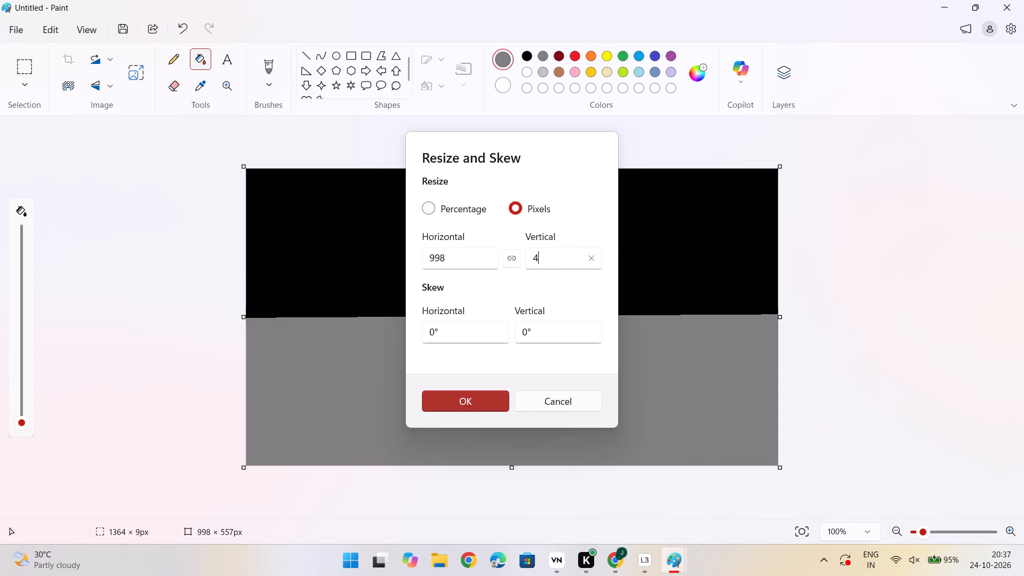
{"action": "left_click", "coordinate": [460, 405]}
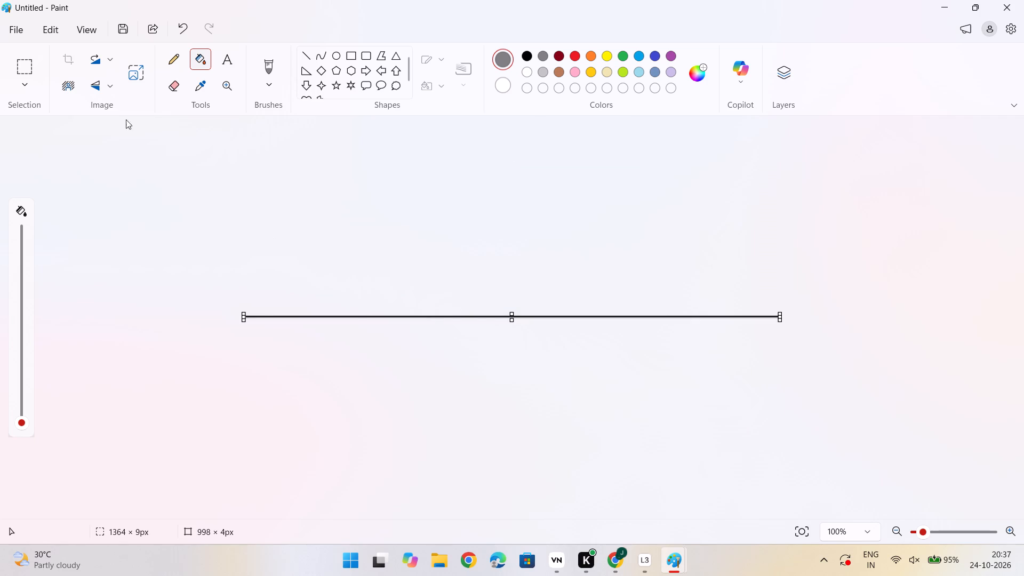
Resize the flattened image to 1247 × 557 pixels with the aspect ratio unlocked.
{"action": "left_click", "coordinate": [139, 74]}
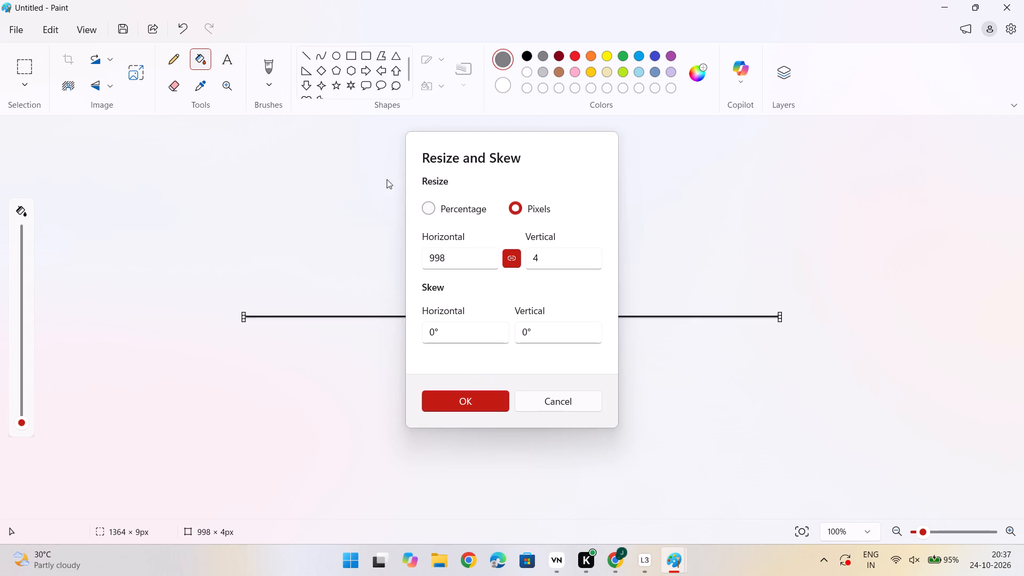
{"action": "left_click", "coordinate": [540, 255]}
{"action": "key", "text": "BackSpace"}
{"action": "type", "text": "557"}
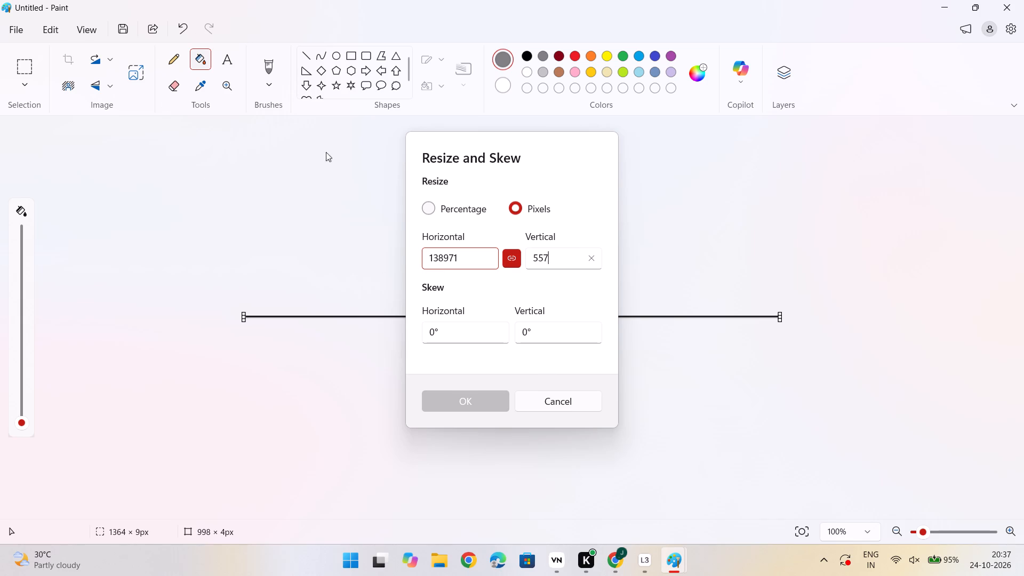
{"action": "key", "text": "BackSpace"}
{"action": "key", "text": "BackSpace"}
{"action": "key", "text": "BackSpace"}
{"action": "key", "text": "BackSpace"}
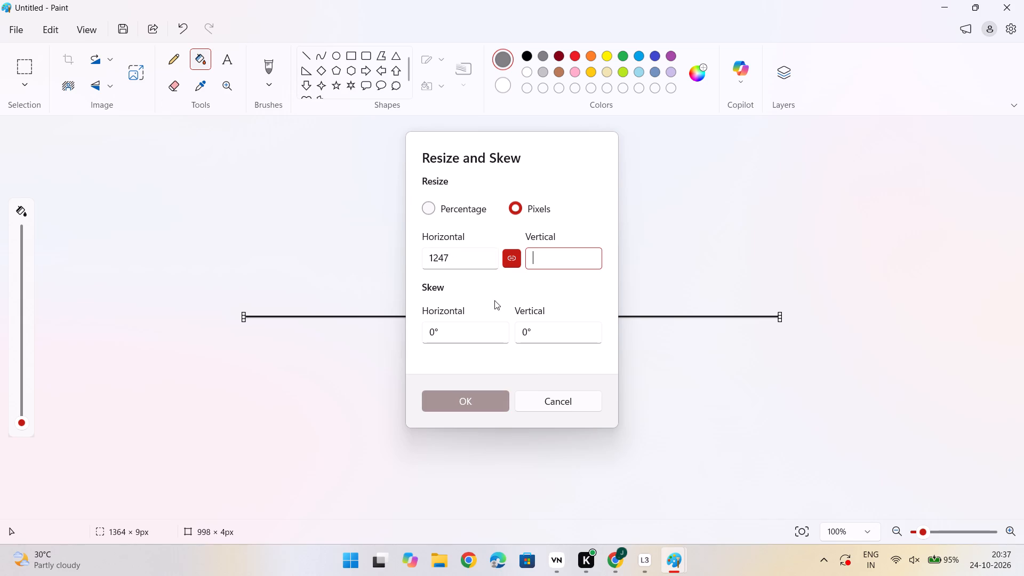
{"action": "left_click", "coordinate": [507, 254]}
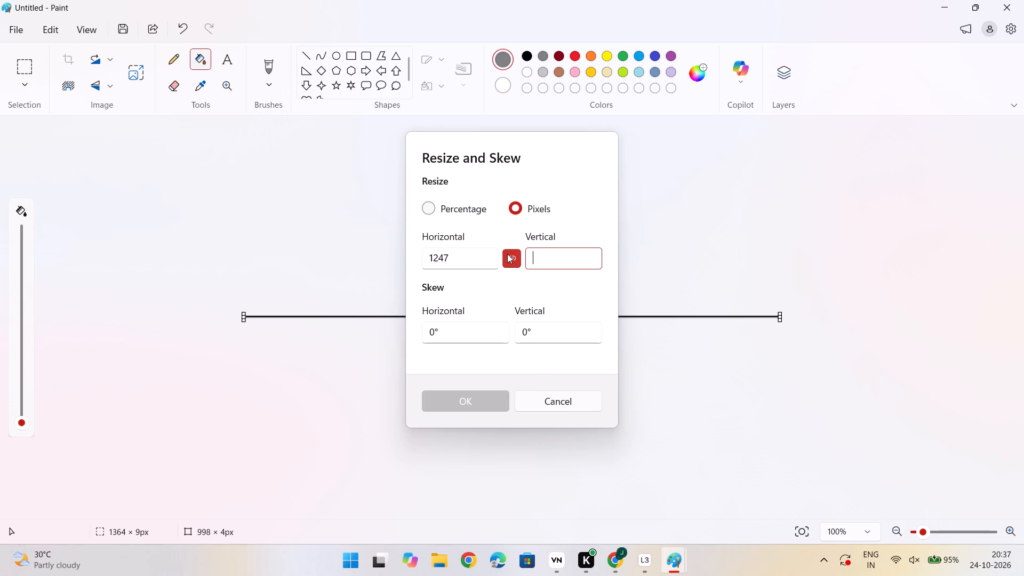
{"action": "left_click_drag", "start_coordinate": [519, 210], "coordinate": [542, 251]}
{"action": "left_click_drag", "start_coordinate": [542, 251], "coordinate": [540, 254]}
{"action": "left_click", "coordinate": [539, 258]}
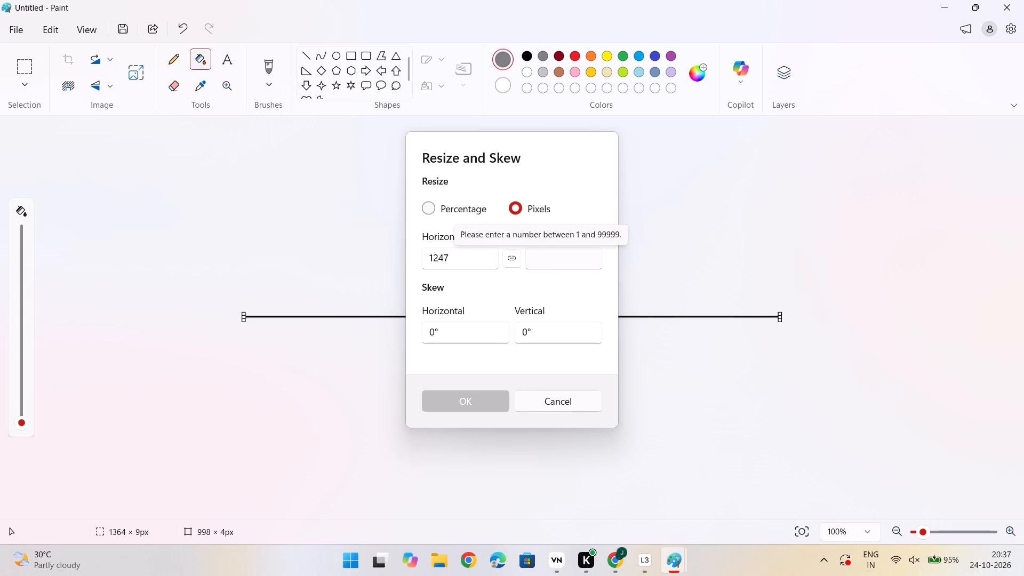
{"action": "type", "text": "55"}
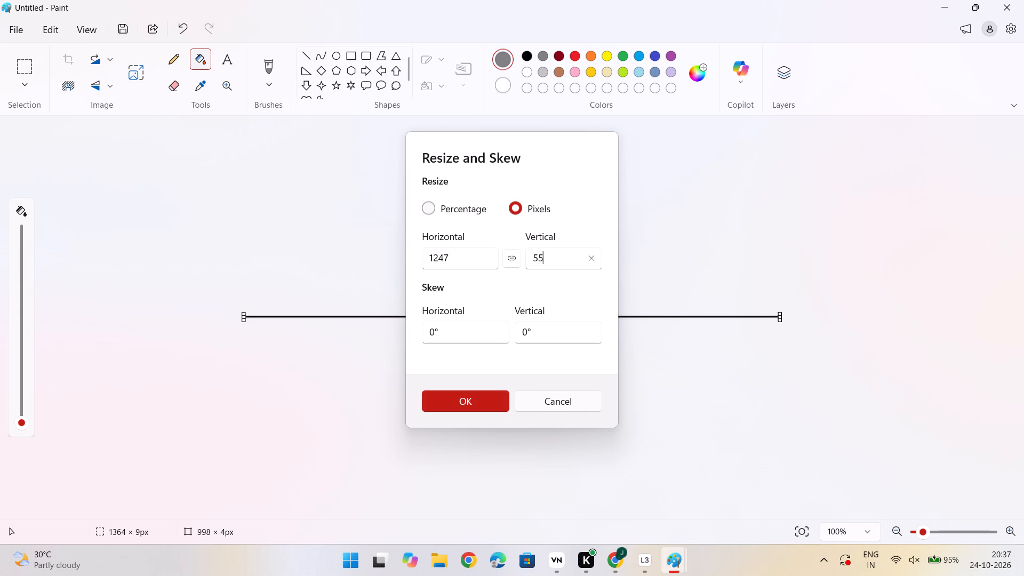
{"action": "key", "text": "7"}
{"action": "left_click", "coordinate": [476, 395]}
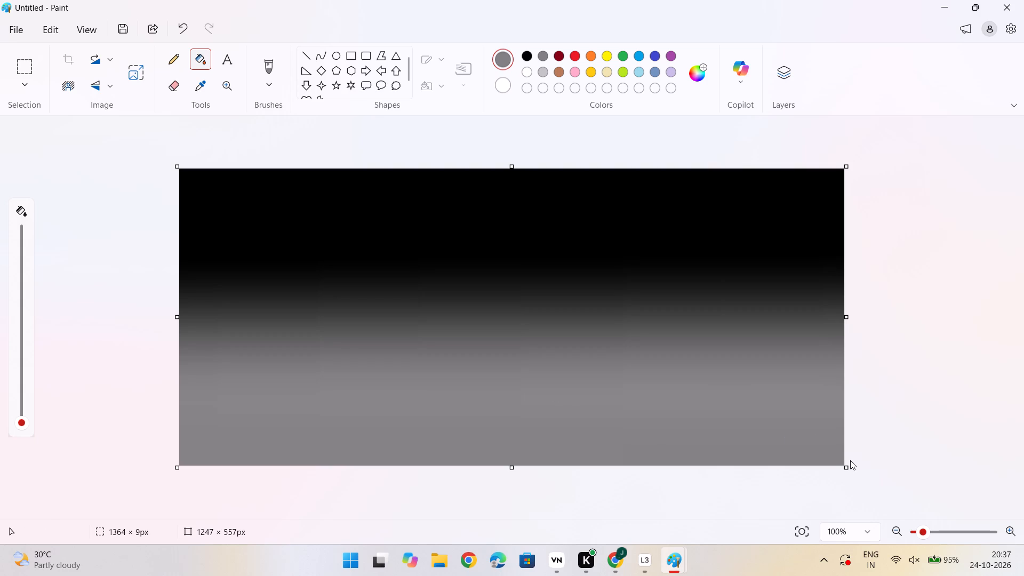
Resize the canvas to about 962 × 565 px by cutting off its left part and adding a thin strip along the top.
{"action": "left_click_drag", "start_coordinate": [845, 464], "coordinate": [815, 467]}
{"action": "left_click_drag", "start_coordinate": [815, 467], "coordinate": [847, 469]}
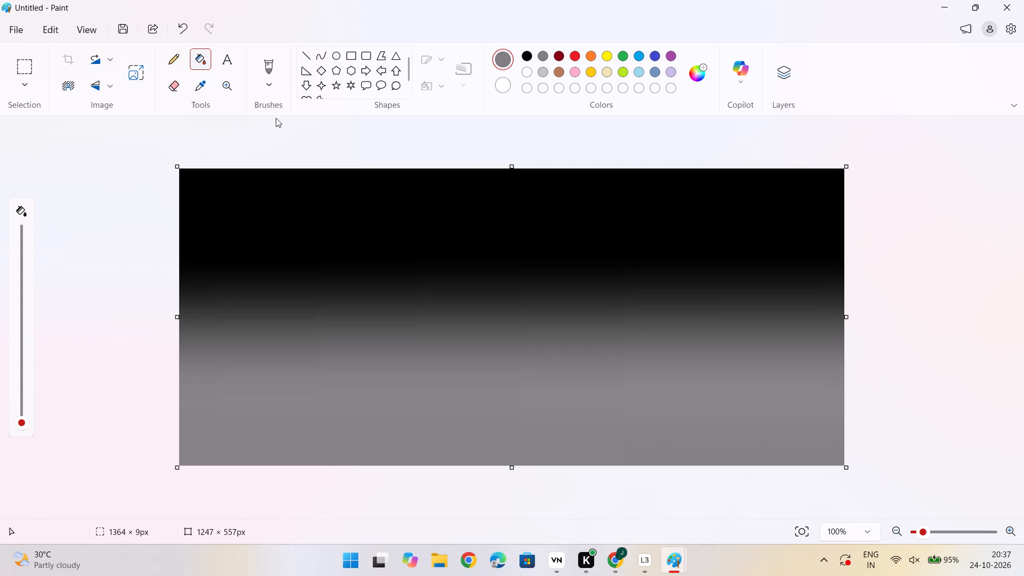
{"action": "left_click", "coordinate": [284, 128]}
{"action": "left_click", "coordinate": [178, 169]}
{"action": "left_click_drag", "start_coordinate": [178, 167], "coordinate": [331, 164]}
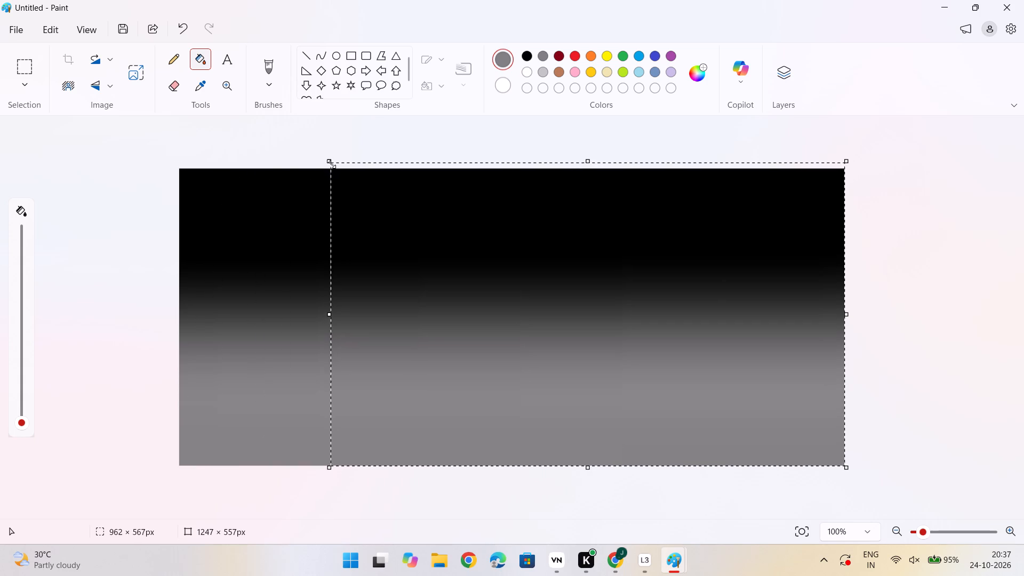
{"action": "left_click_drag", "start_coordinate": [331, 164], "coordinate": [331, 164]}
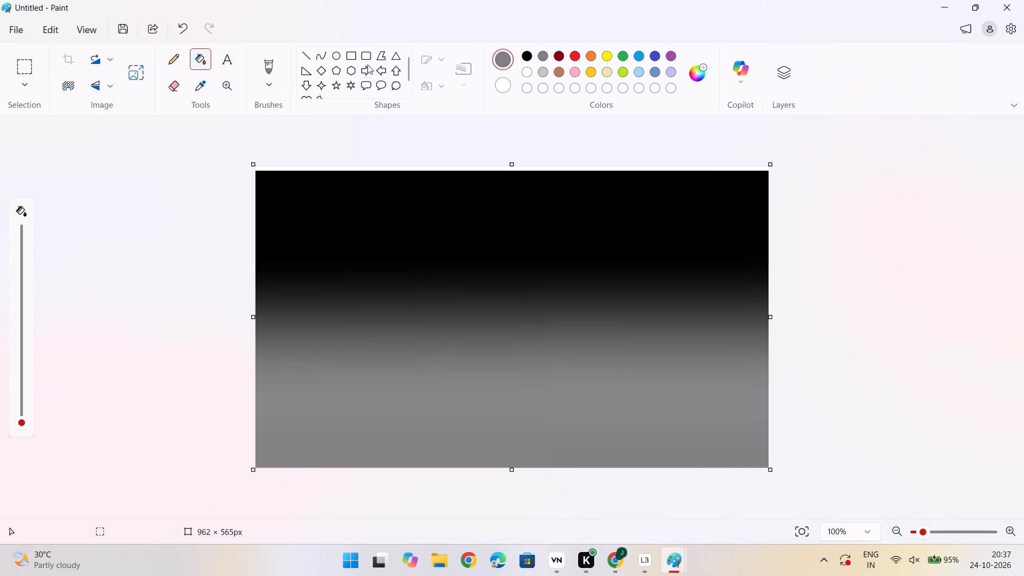
Draw a white-outlined, nearly round ellipse about 332 × 329 px around the middle of the gradient.
{"action": "left_click", "coordinate": [337, 52]}
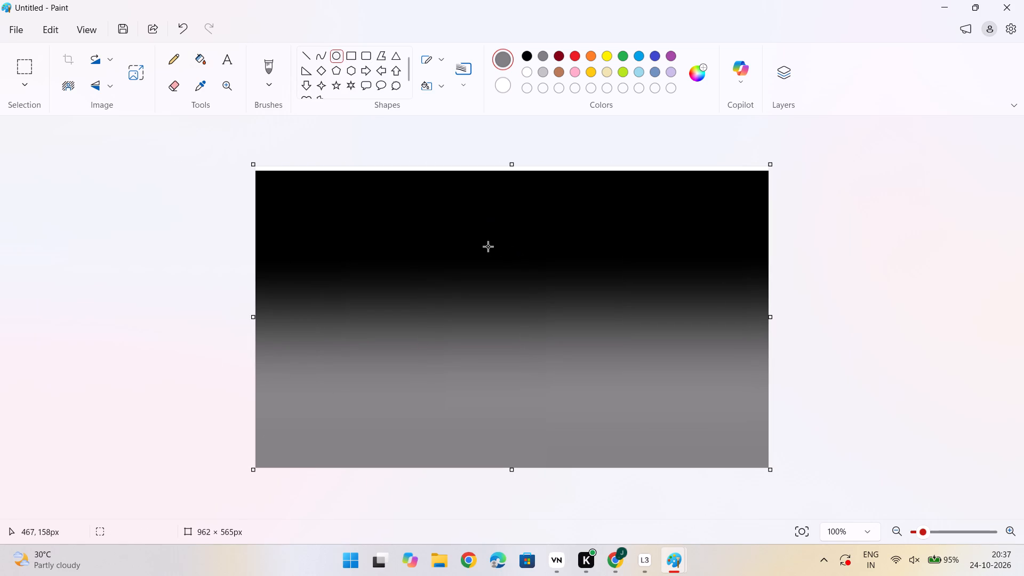
{"action": "left_click_drag", "start_coordinate": [478, 231], "coordinate": [568, 306]}
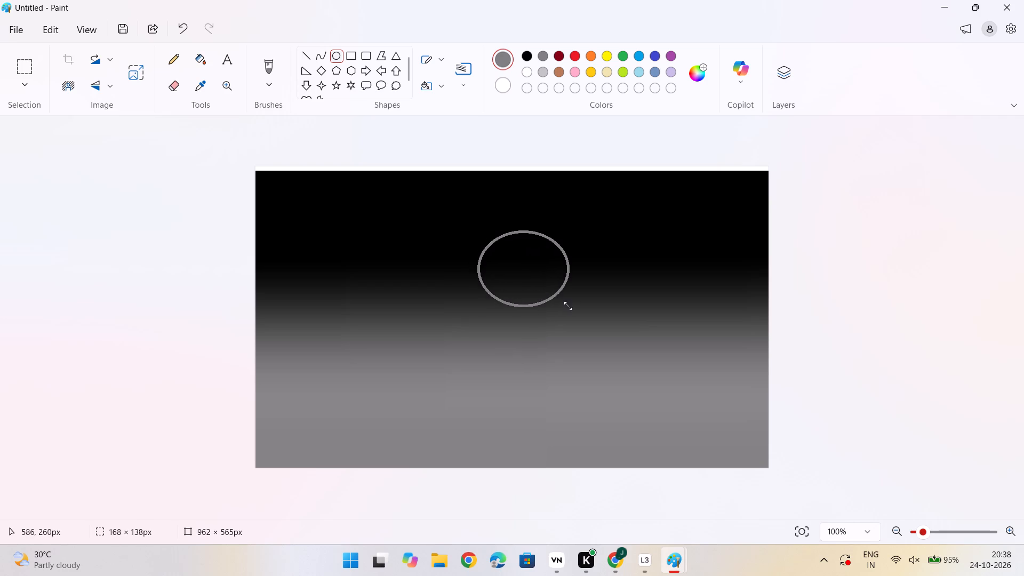
{"action": "left_click_drag", "start_coordinate": [483, 260], "coordinate": [462, 255]}
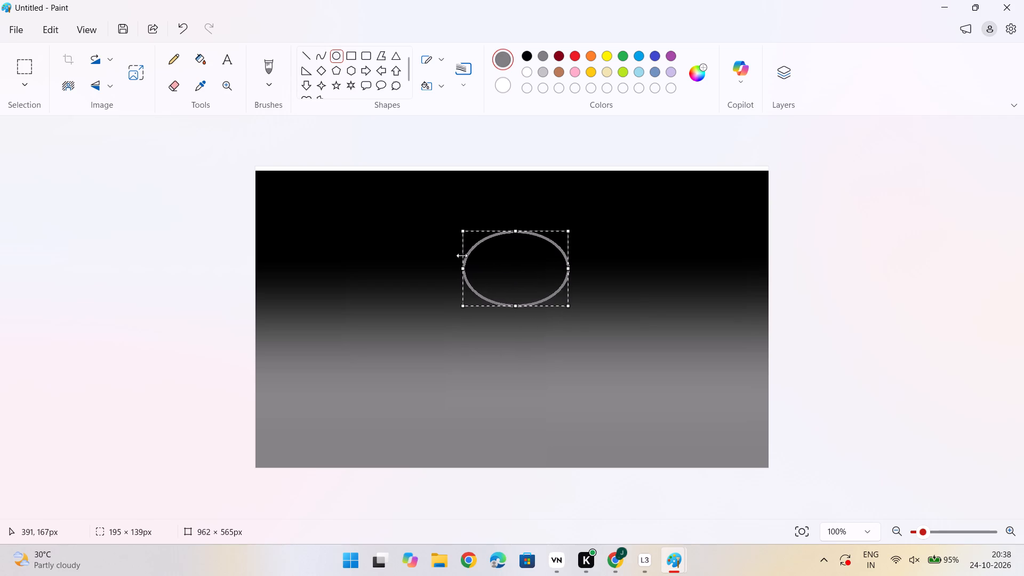
{"action": "left_click_drag", "start_coordinate": [462, 255], "coordinate": [446, 253]}
{"action": "left_click_drag", "start_coordinate": [509, 302], "coordinate": [511, 323]}
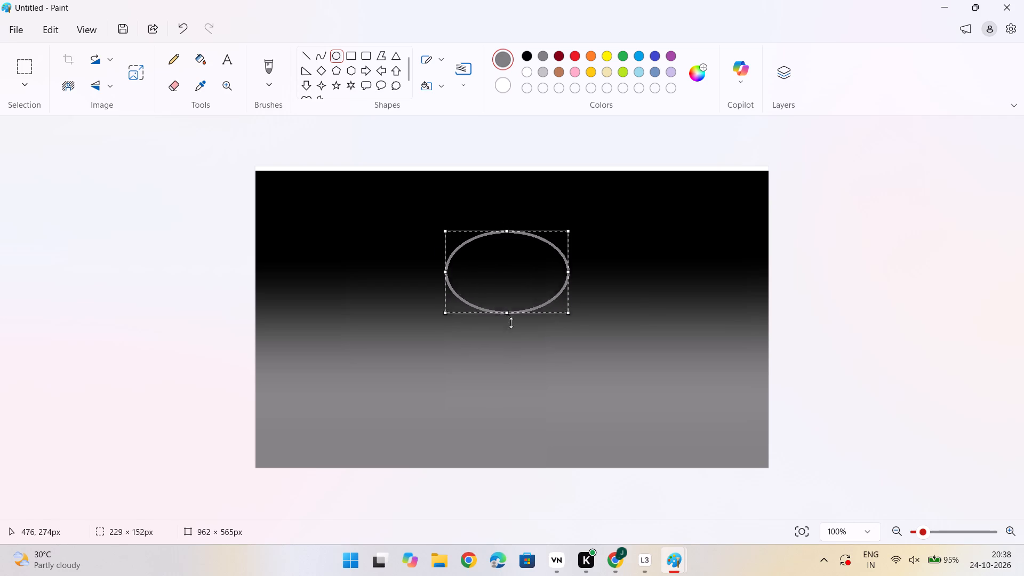
{"action": "left_click_drag", "start_coordinate": [511, 323], "coordinate": [514, 326]}
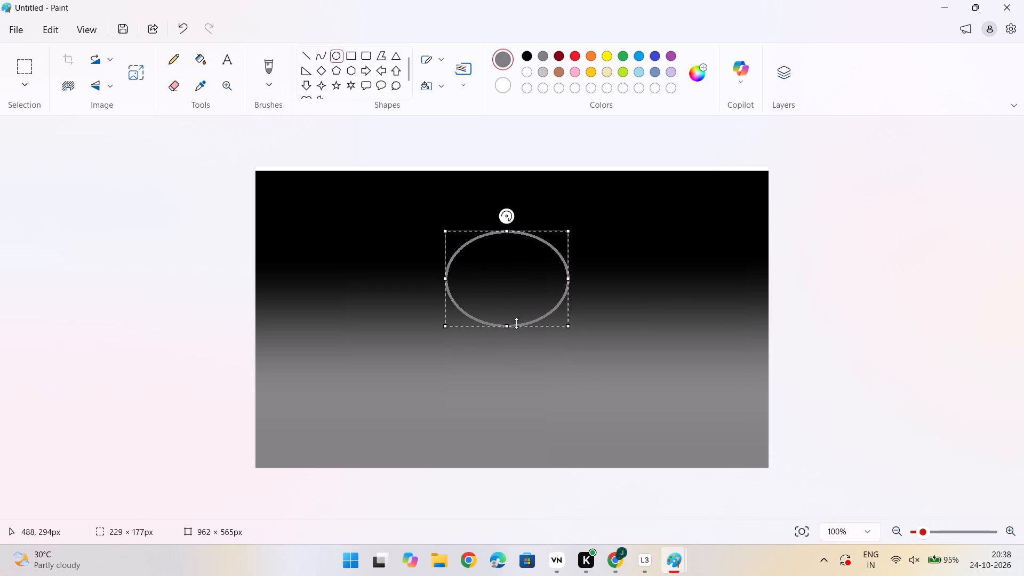
{"action": "left_click_drag", "start_coordinate": [516, 323], "coordinate": [523, 407]}
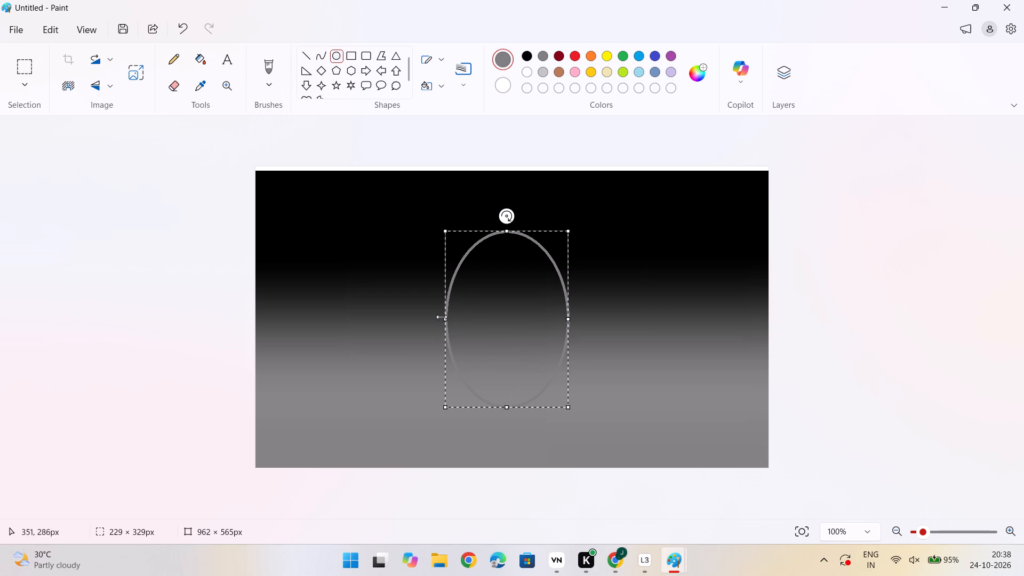
{"action": "left_click_drag", "start_coordinate": [445, 322], "coordinate": [404, 314]}
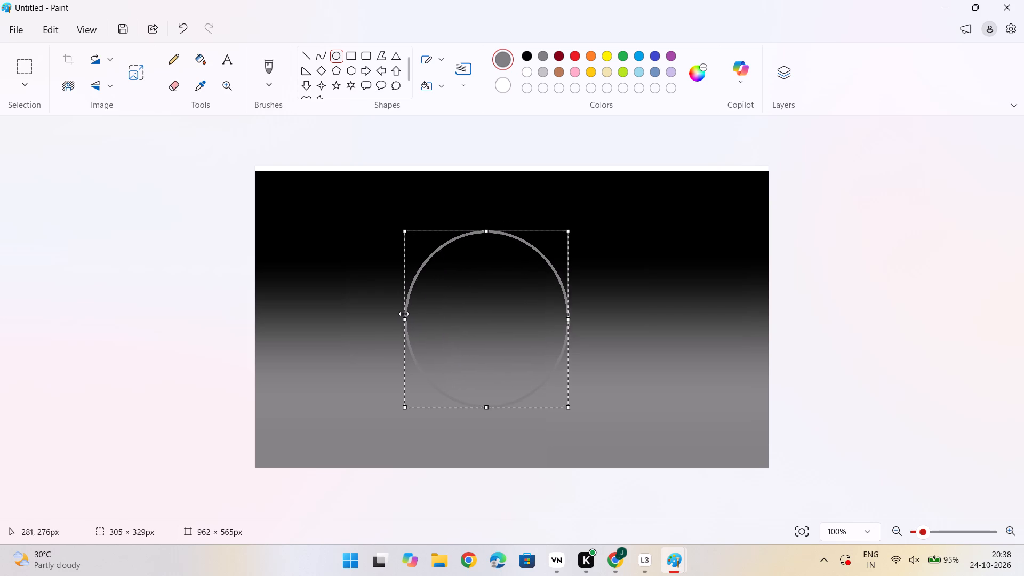
{"action": "left_click_drag", "start_coordinate": [404, 314], "coordinate": [404, 315]}
{"action": "left_click_drag", "start_coordinate": [566, 315], "coordinate": [581, 315]}
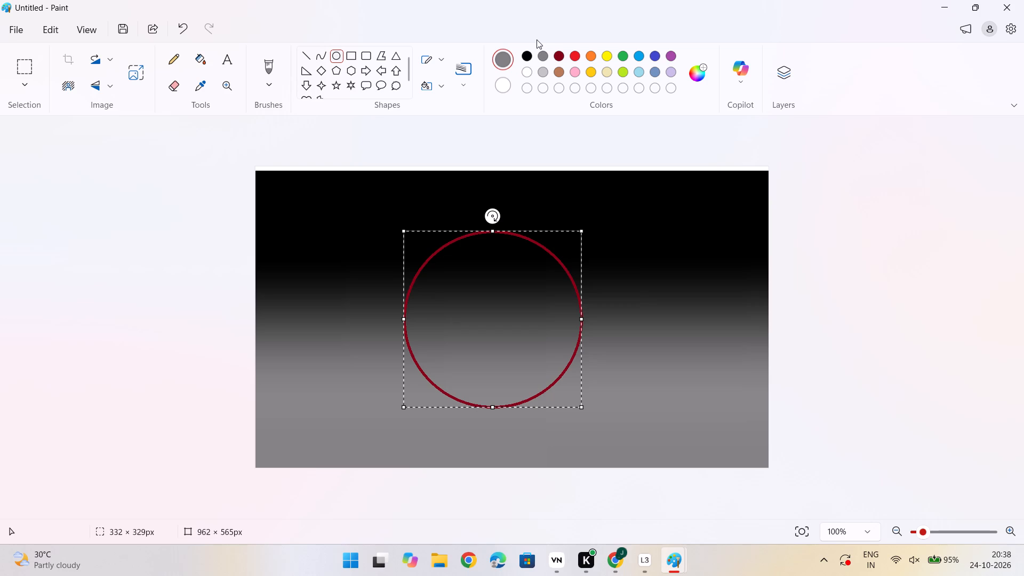
{"action": "left_click", "coordinate": [525, 74]}
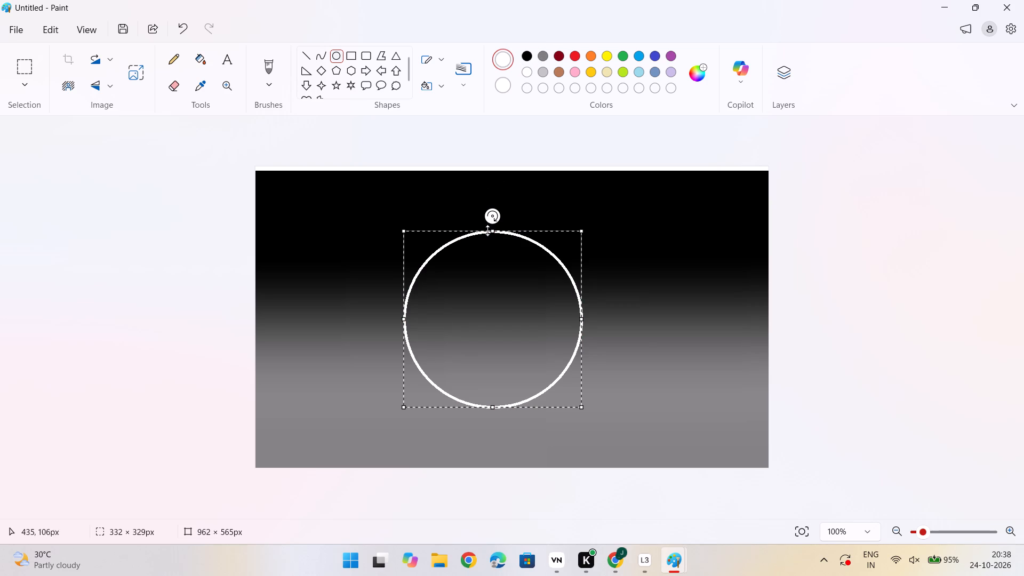
Fill the whole inside of the circle with white, raising the fill tolerance so the gradient is covered.
{"action": "left_click", "coordinate": [206, 59]}
{"action": "left_click", "coordinate": [538, 294]}
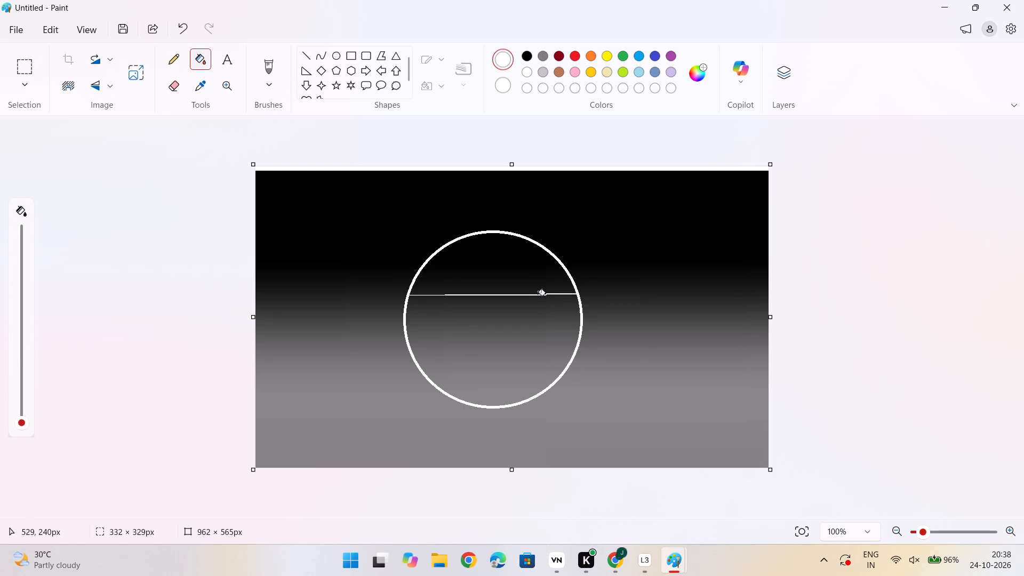
{"action": "left_click", "coordinate": [17, 417]}
{"action": "left_click_drag", "start_coordinate": [21, 412], "coordinate": [24, 375]}
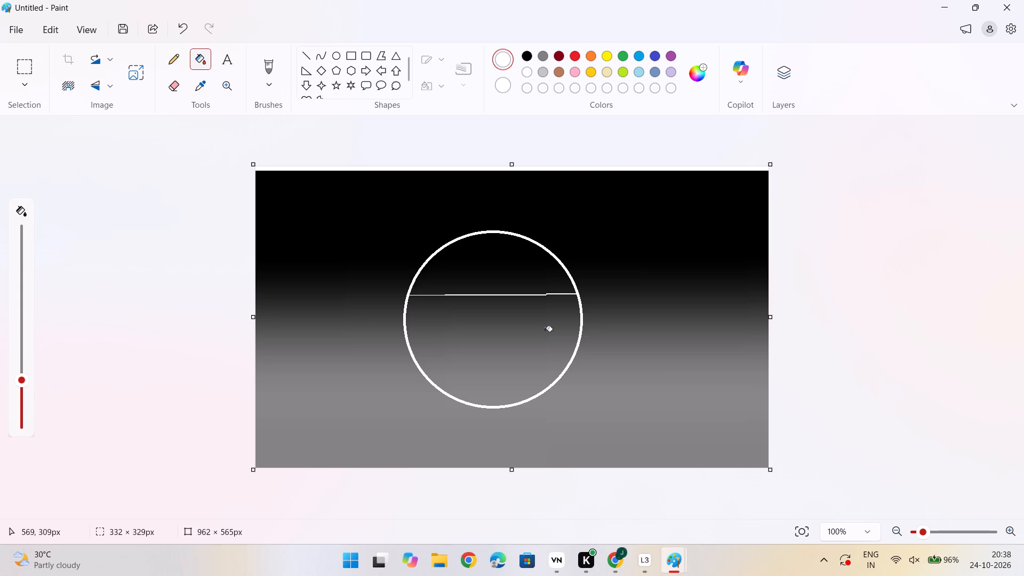
{"action": "left_click", "coordinate": [541, 334]}
{"action": "left_click", "coordinate": [519, 262]}
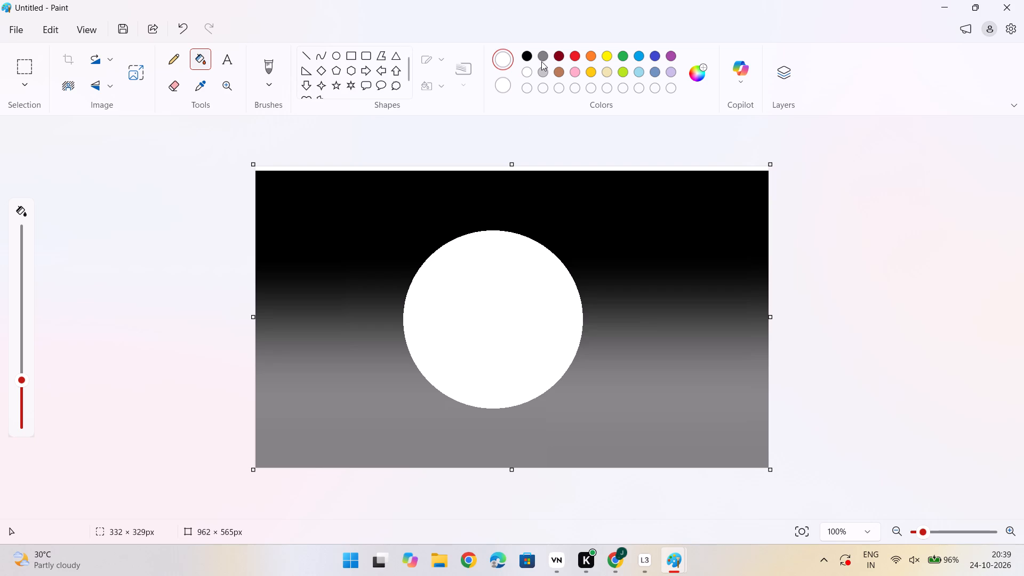
Draw a black, slightly slanted line about 25 × 389 px from just below the circle's centre down past the canvas's bottom edge.
{"action": "left_click", "coordinate": [526, 55]}
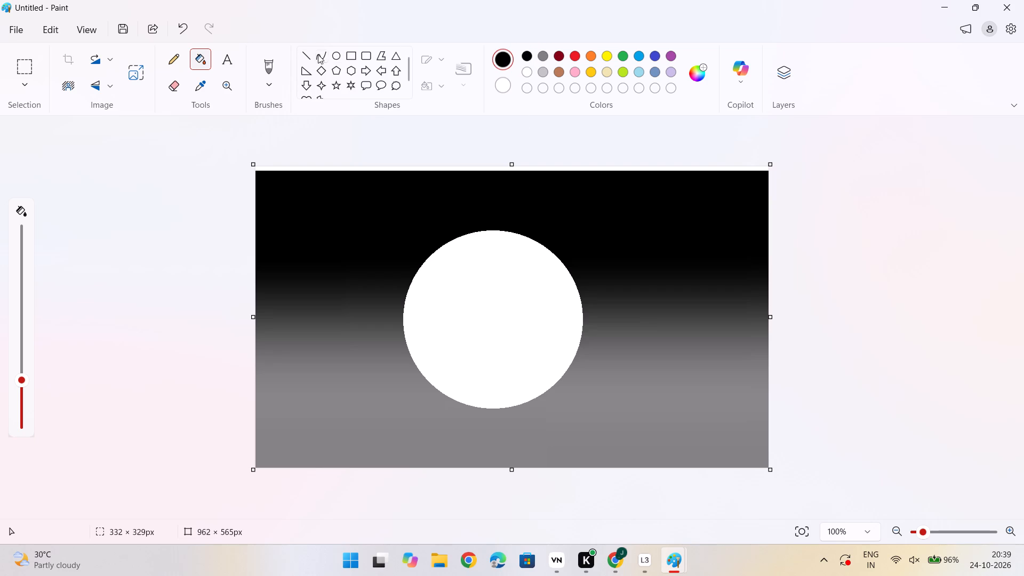
{"action": "left_click", "coordinate": [305, 53]}
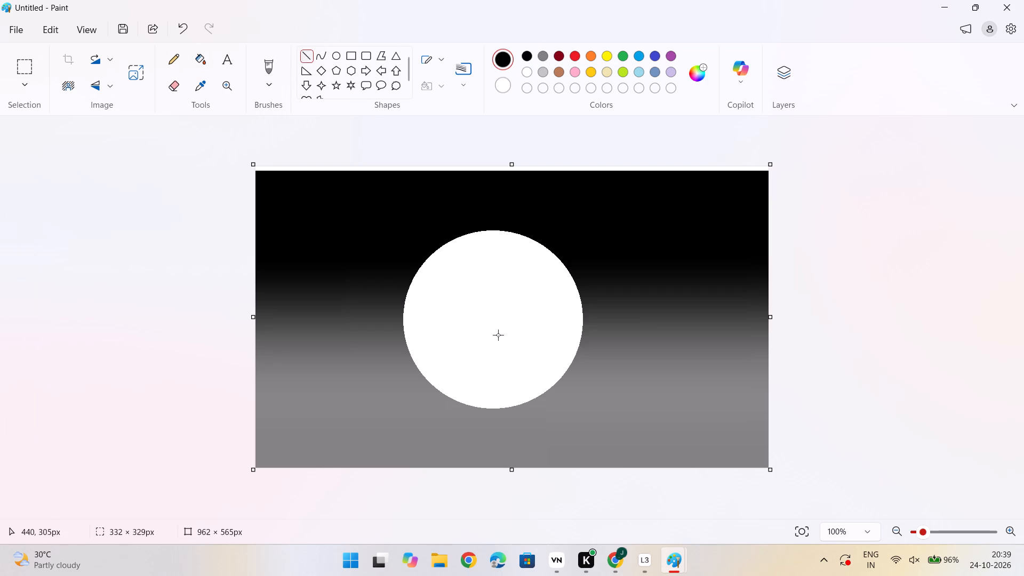
{"action": "left_click_drag", "start_coordinate": [495, 337], "coordinate": [498, 475]}
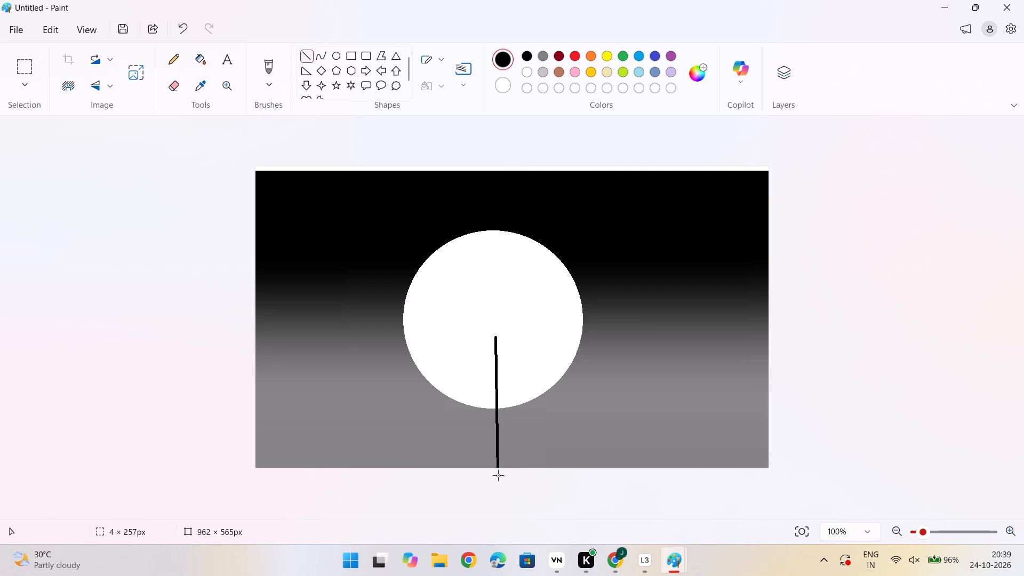
{"action": "left_click_drag", "start_coordinate": [498, 475], "coordinate": [498, 545]}
{"action": "left_click_drag", "start_coordinate": [498, 545], "coordinate": [482, 545]}
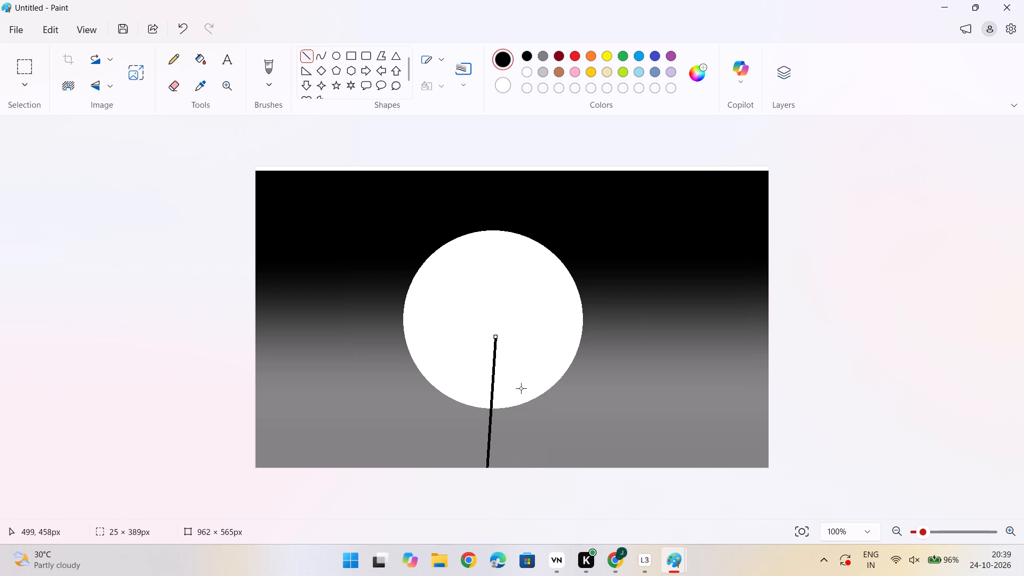
{"action": "left_click", "coordinate": [478, 331]}
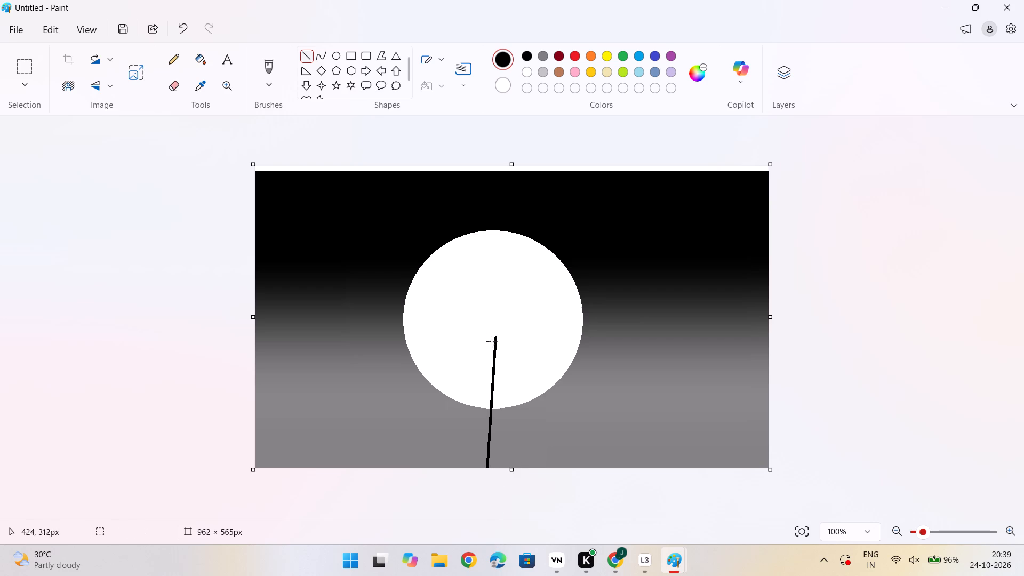
Draw a second black, nearly vertical line from the first line's top end down to the canvas's bottom edge.
{"action": "left_click_drag", "start_coordinate": [496, 338], "coordinate": [500, 394]}
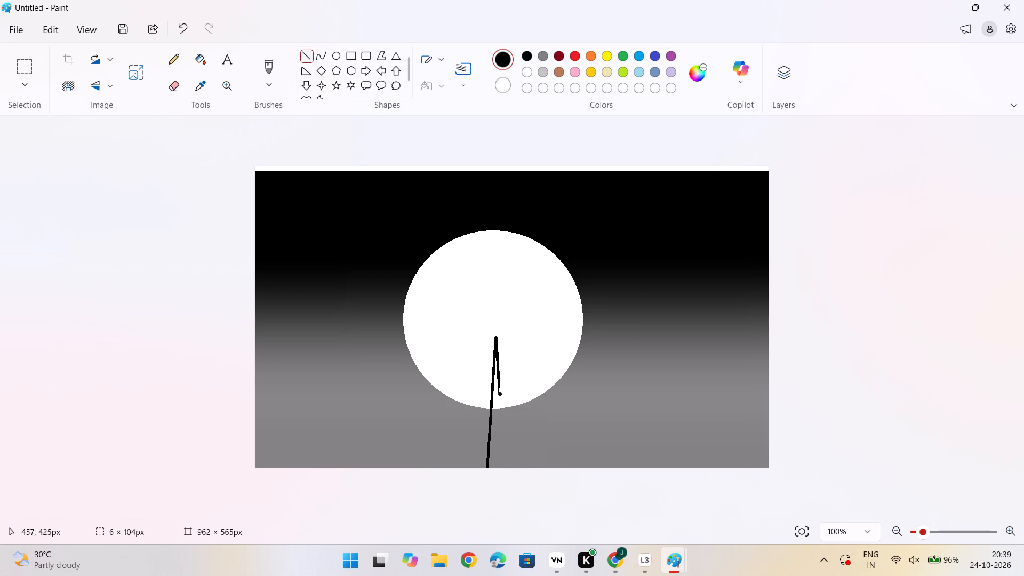
{"action": "left_click_drag", "start_coordinate": [500, 394], "coordinate": [495, 473]}
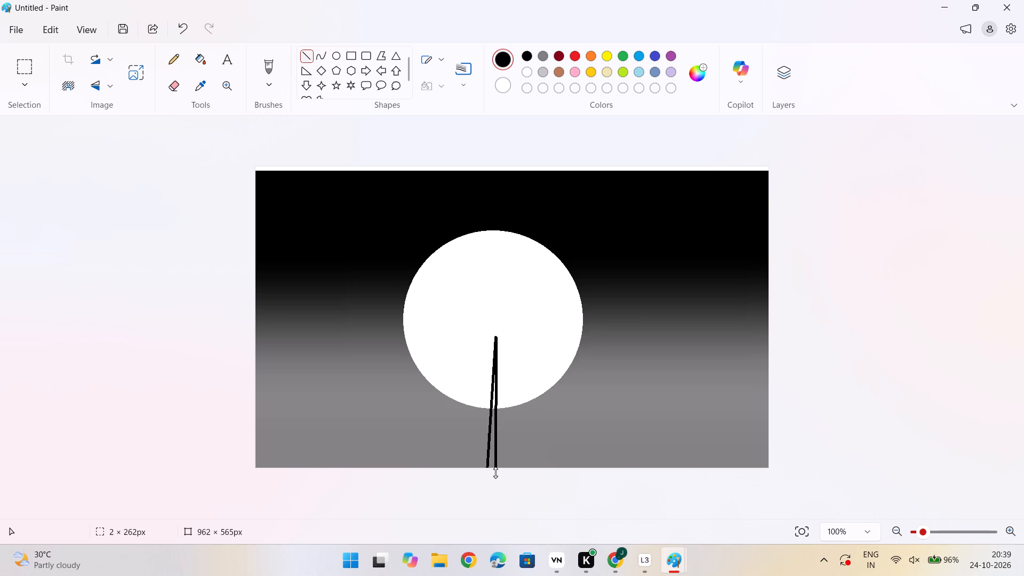
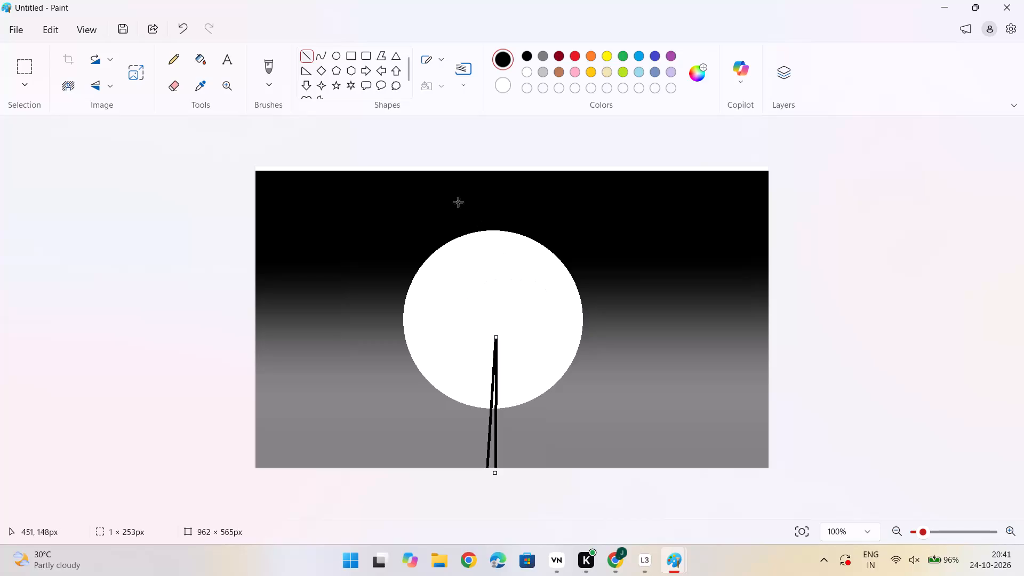
Switch from the Line shape to the Brush tool for painting in black on the night scene.
{"action": "left_click", "coordinate": [271, 61]}
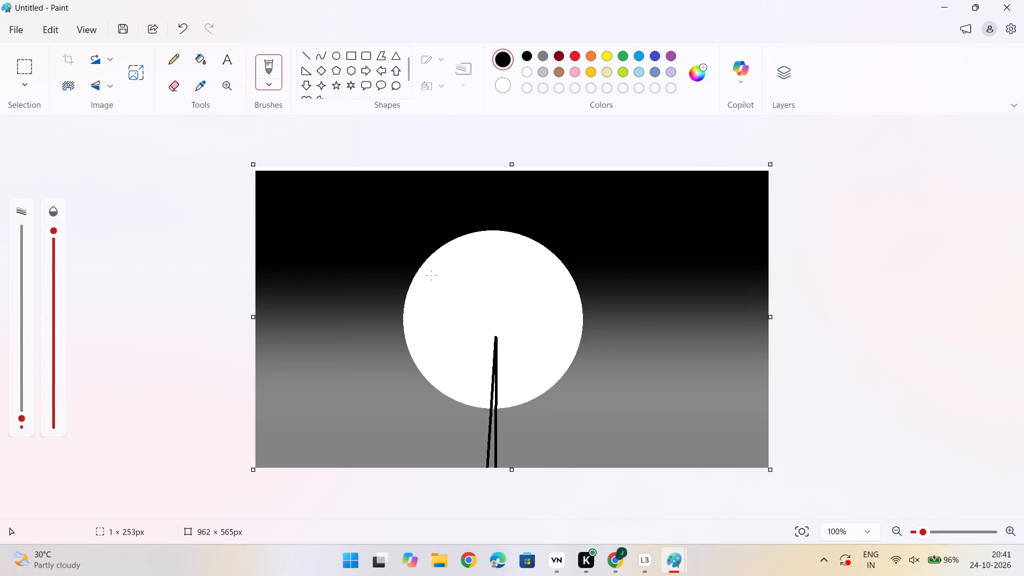
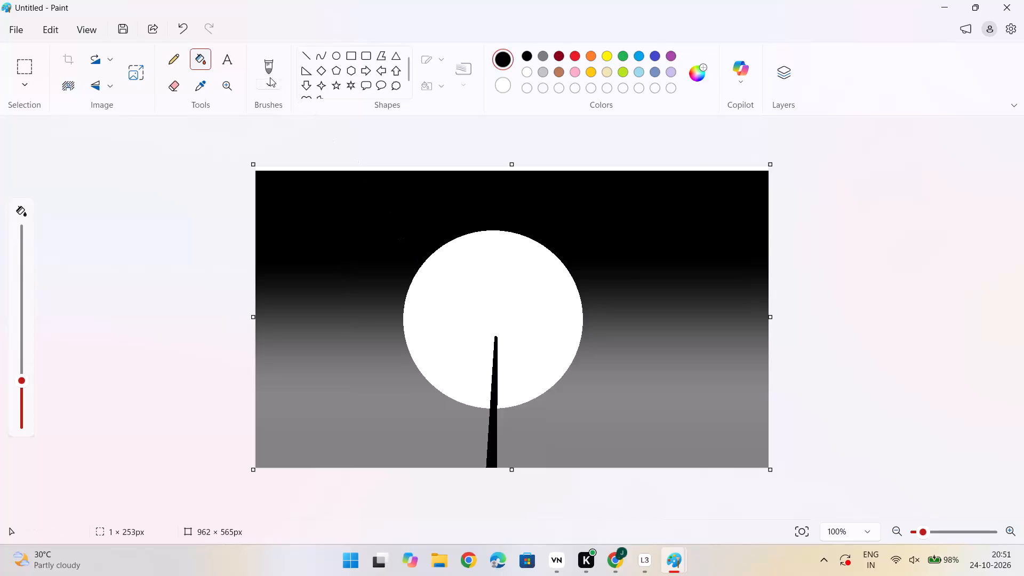
Paint a thin black forked branch with the Brush, reaching from the trunk's left side across the lower part of the white moon.
{"action": "left_click", "coordinate": [269, 70]}
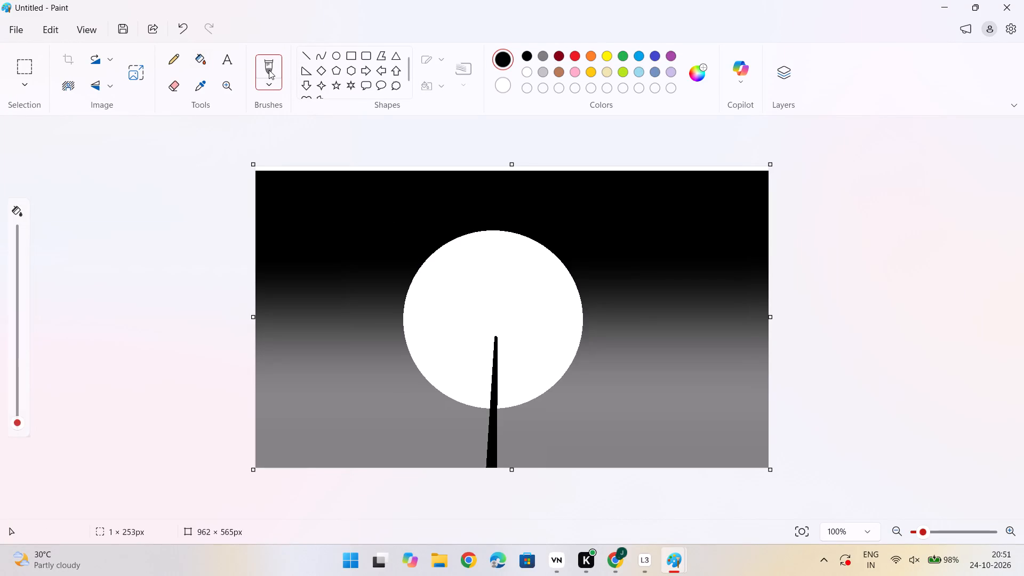
{"action": "left_click_drag", "start_coordinate": [461, 338], "coordinate": [469, 354]}
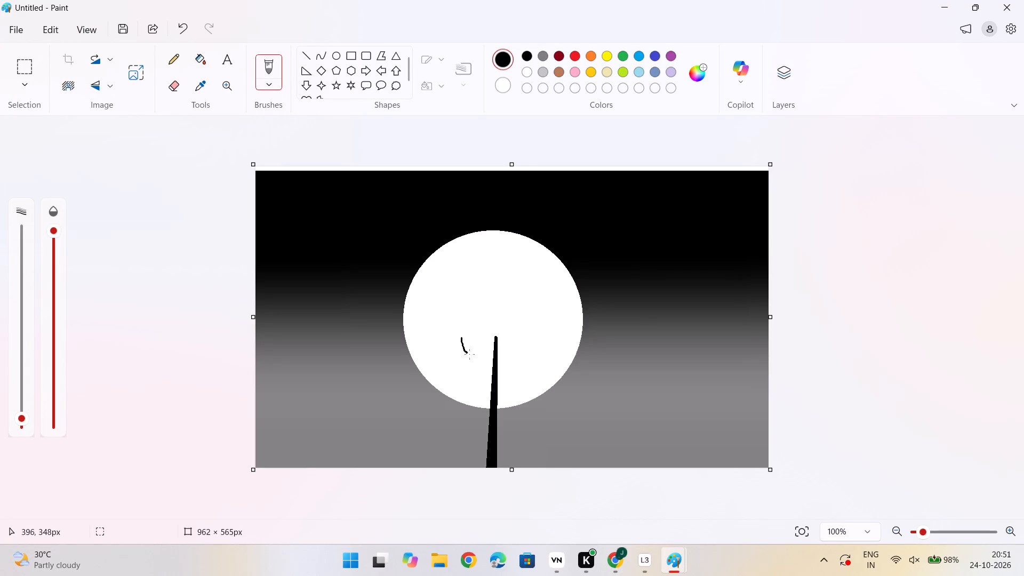
{"action": "left_click_drag", "start_coordinate": [469, 354], "coordinate": [495, 401]}
{"action": "left_click_drag", "start_coordinate": [495, 401], "coordinate": [495, 399]}
{"action": "left_click_drag", "start_coordinate": [476, 325], "coordinate": [479, 365]}
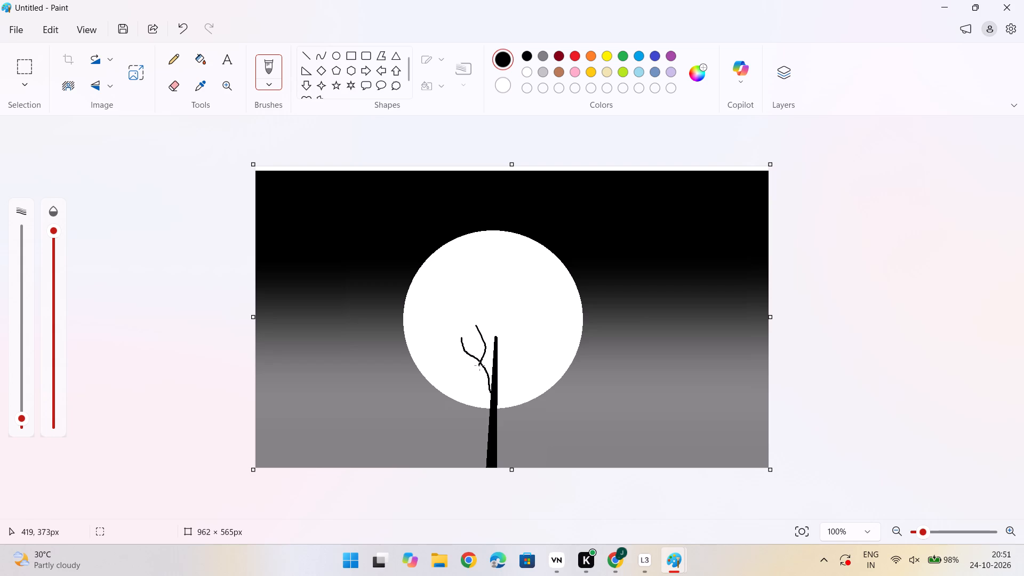
{"action": "left_click_drag", "start_coordinate": [450, 358], "coordinate": [485, 370]}
{"action": "left_click_drag", "start_coordinate": [485, 370], "coordinate": [485, 373]}
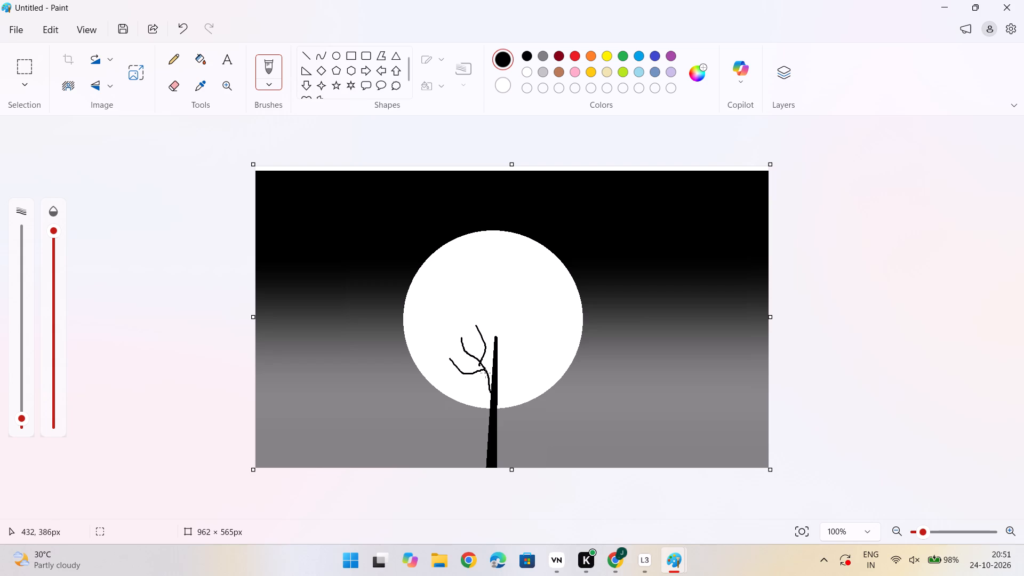
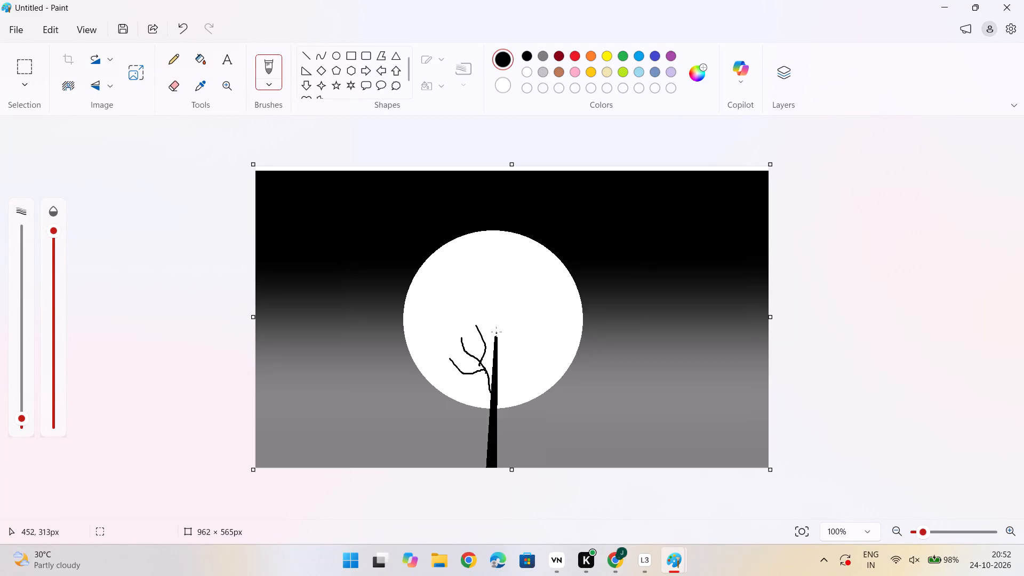
Paint thin black twigs at the trunk's top with the Brush: one up to the left and a bent, looping branch to the right.
{"action": "left_click_drag", "start_coordinate": [483, 315], "coordinate": [499, 348]}
{"action": "left_click_drag", "start_coordinate": [499, 348], "coordinate": [519, 325]}
{"action": "left_click_drag", "start_coordinate": [519, 325], "coordinate": [536, 345]}
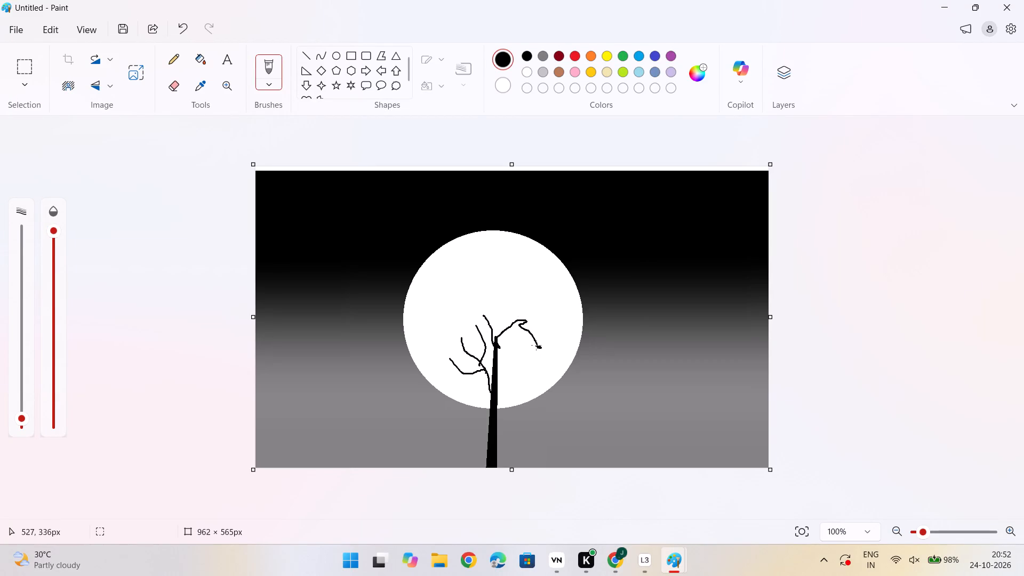
{"action": "left_click_drag", "start_coordinate": [536, 345], "coordinate": [535, 345]}
{"action": "left_click_drag", "start_coordinate": [535, 345], "coordinate": [498, 354]}
Paint a long black branch from the upper trunk to the moon's lower right edge, with side twigs and a short drooping branch near the trunk.
{"action": "left_click_drag", "start_coordinate": [506, 348], "coordinate": [564, 373]}
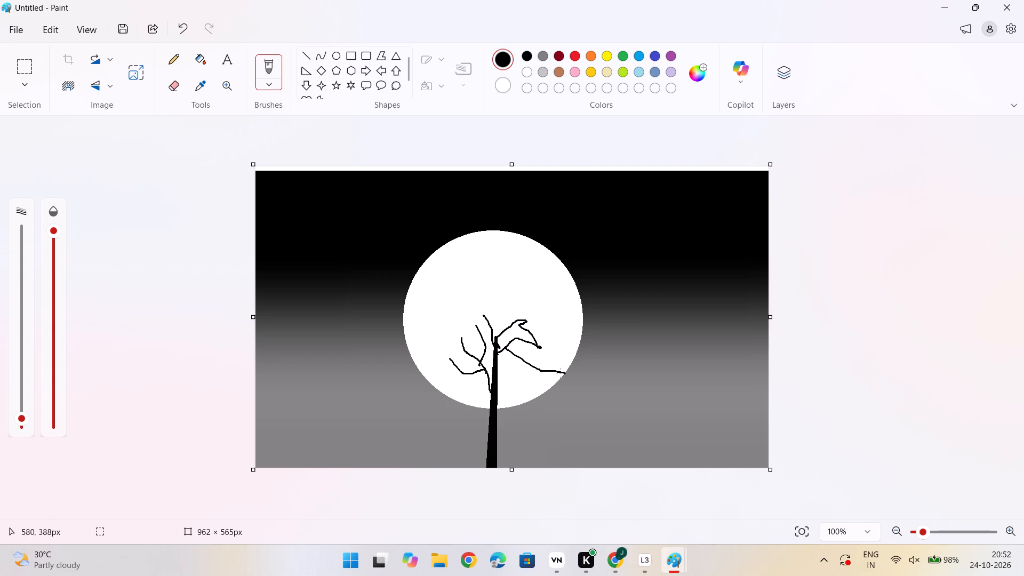
{"action": "left_click_drag", "start_coordinate": [525, 362], "coordinate": [524, 382]}
{"action": "left_click_drag", "start_coordinate": [533, 368], "coordinate": [553, 362]}
{"action": "left_click_drag", "start_coordinate": [553, 362], "coordinate": [552, 362]}
{"action": "left_click_drag", "start_coordinate": [501, 352], "coordinate": [508, 370]}
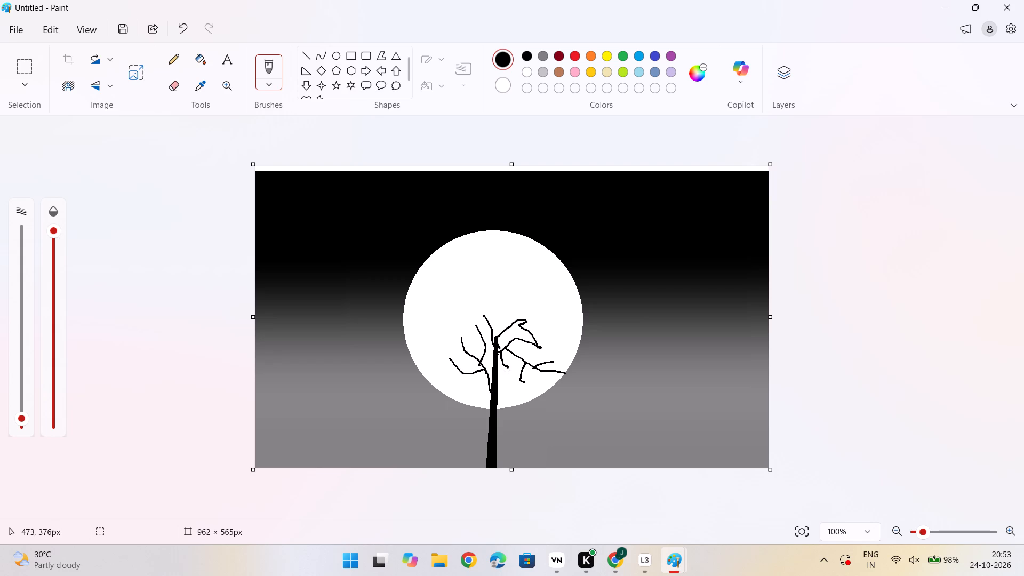
{"action": "left_click_drag", "start_coordinate": [508, 370], "coordinate": [508, 381]}
Spray red foliage with an enlarged Airbrush in an arch over the branch tips, from the moon's lower left to its right side.
{"action": "left_click", "coordinate": [579, 54]}
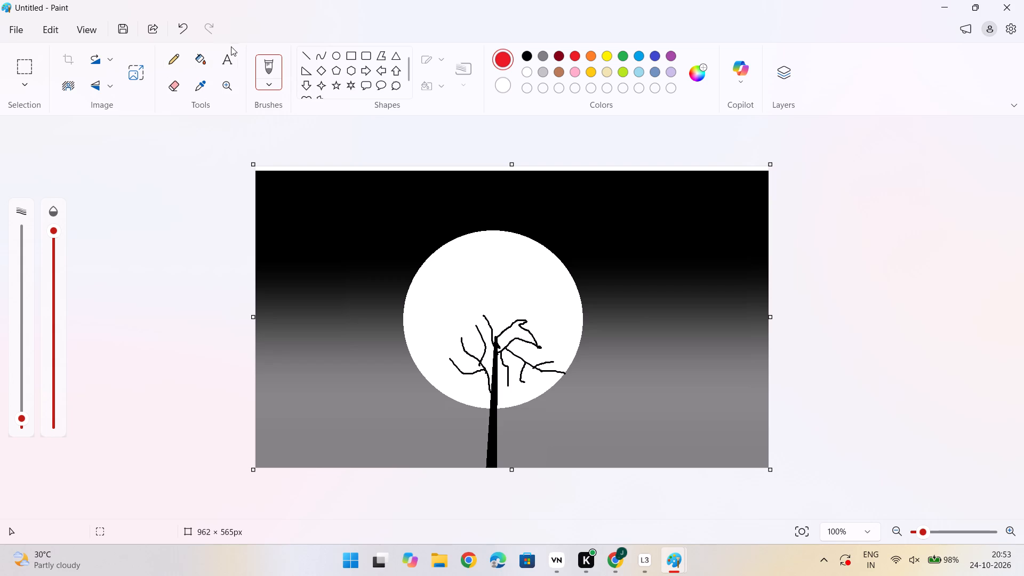
{"action": "left_click", "coordinate": [268, 83]}
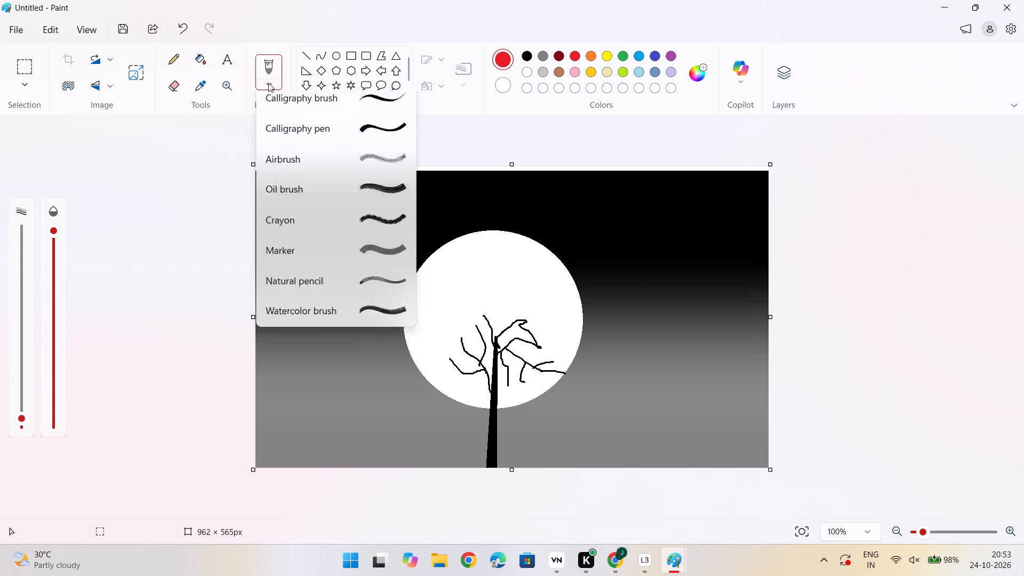
{"action": "left_click", "coordinate": [343, 208]}
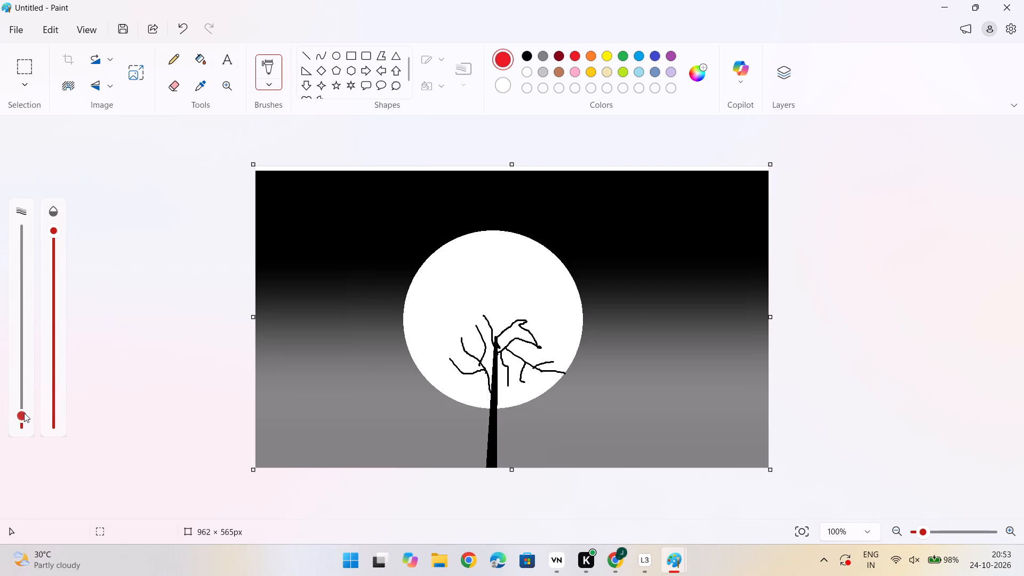
{"action": "left_click_drag", "start_coordinate": [24, 413], "coordinate": [29, 377]}
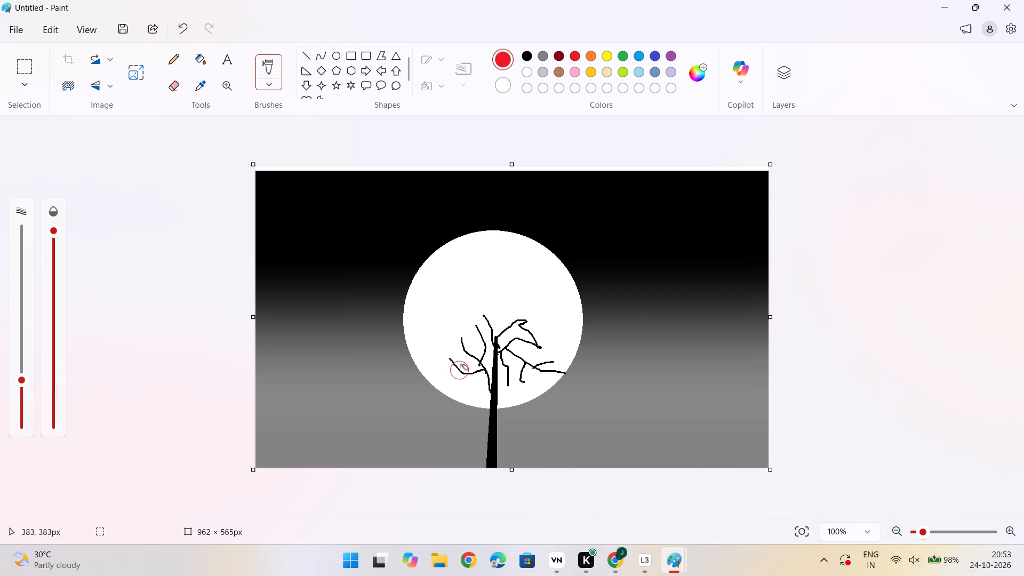
{"action": "left_click_drag", "start_coordinate": [449, 367], "coordinate": [454, 357]}
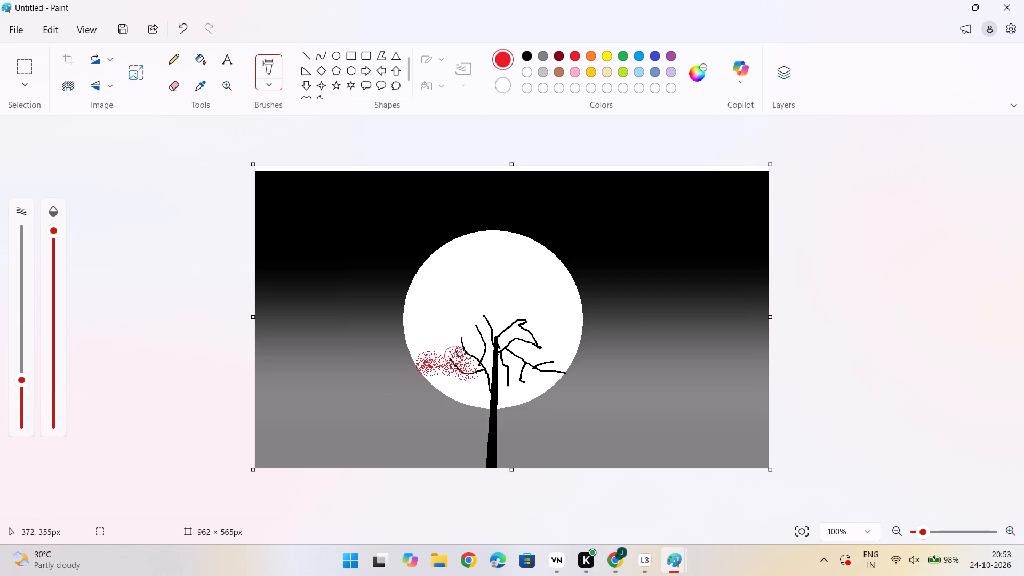
{"action": "left_click_drag", "start_coordinate": [454, 357], "coordinate": [445, 331]}
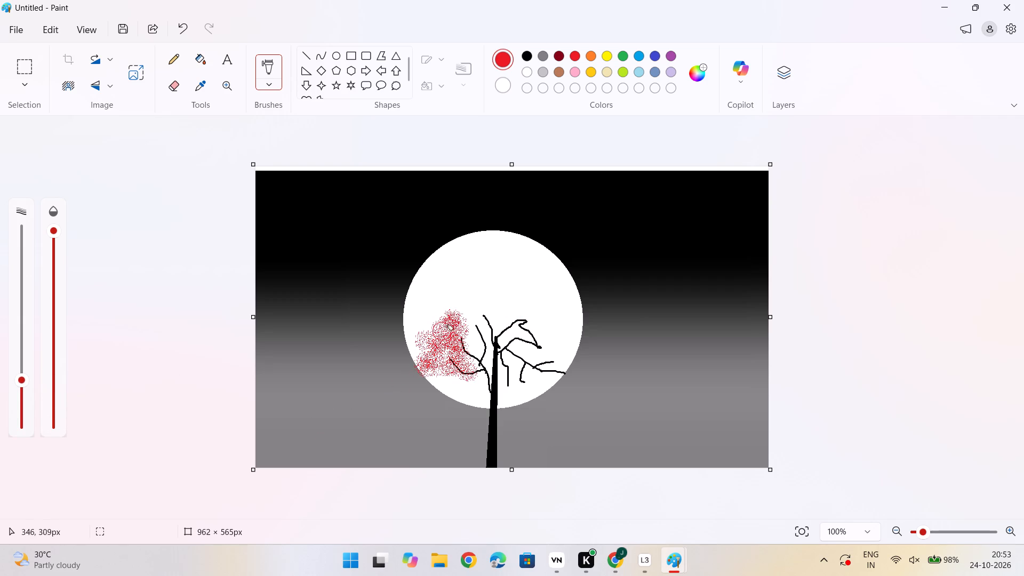
{"action": "left_click_drag", "start_coordinate": [445, 331], "coordinate": [524, 312]}
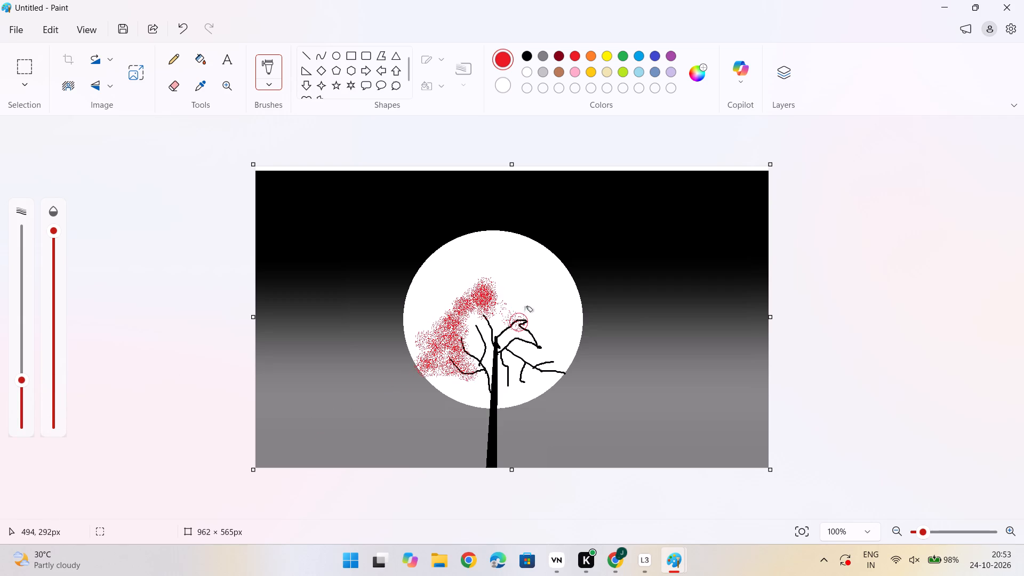
{"action": "left_click_drag", "start_coordinate": [524, 312], "coordinate": [537, 311]}
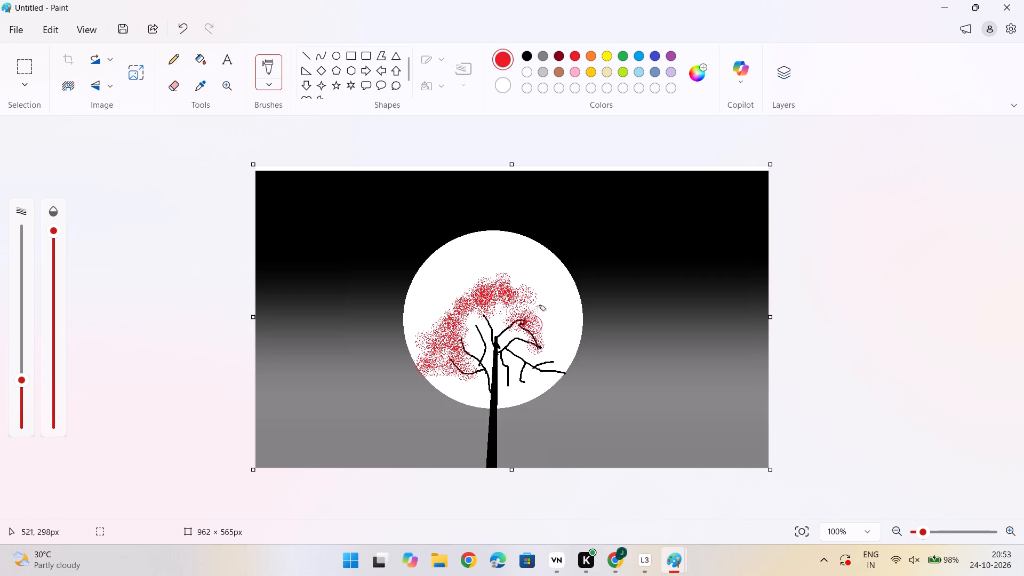
{"action": "left_click_drag", "start_coordinate": [537, 311], "coordinate": [543, 361]}
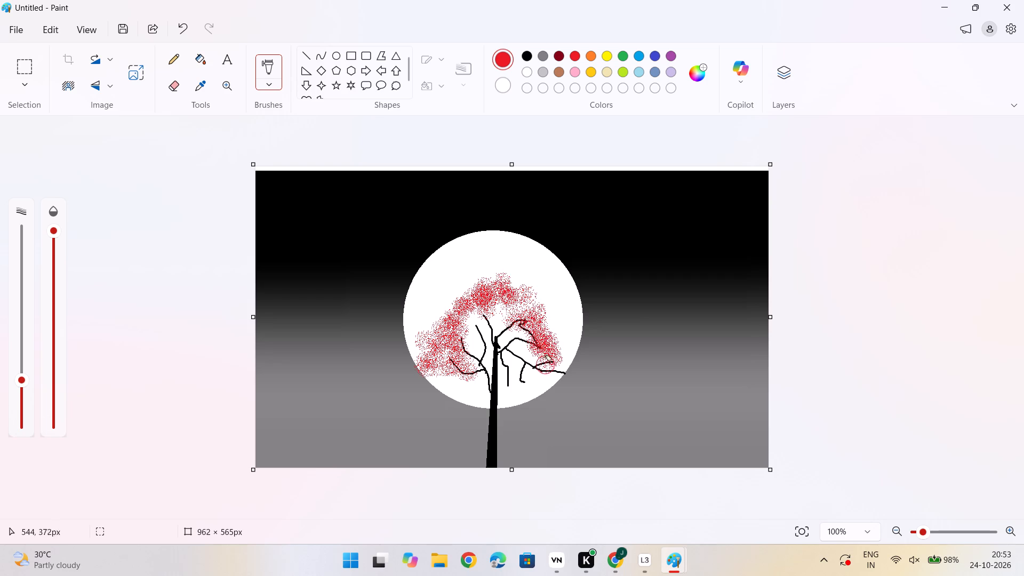
Fill the inside of the tree crown with red Airbrush foliage, covering the inner branches and the top of the trunk.
{"action": "left_click_drag", "start_coordinate": [543, 361], "coordinate": [482, 331]}
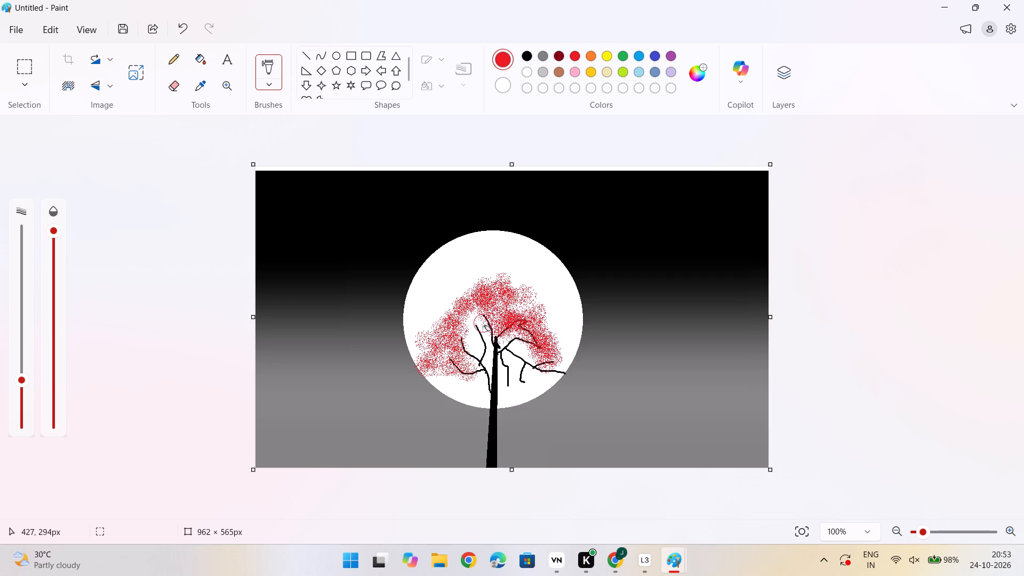
{"action": "left_click_drag", "start_coordinate": [482, 331], "coordinate": [493, 354]}
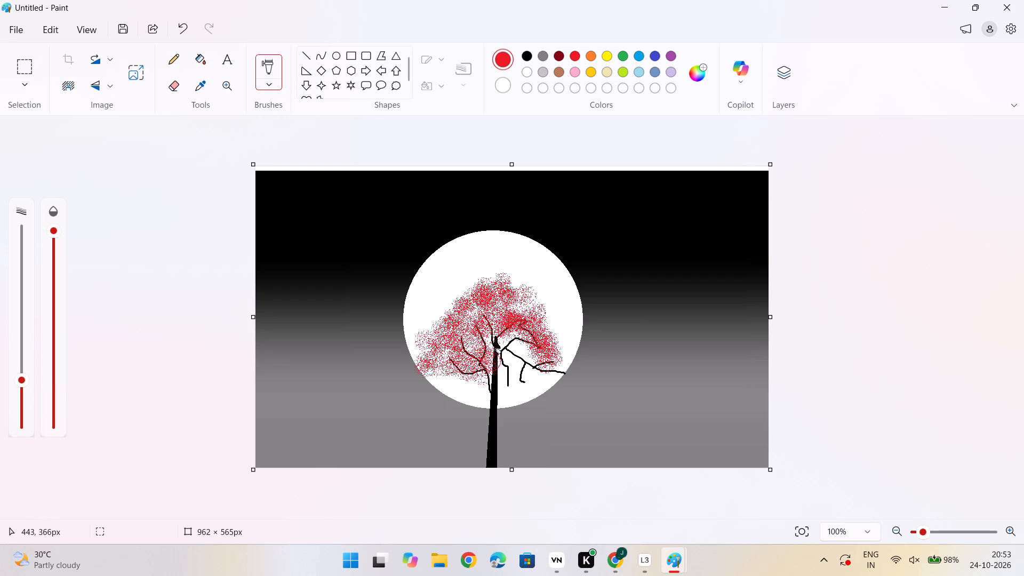
{"action": "left_click_drag", "start_coordinate": [493, 354], "coordinate": [531, 353]}
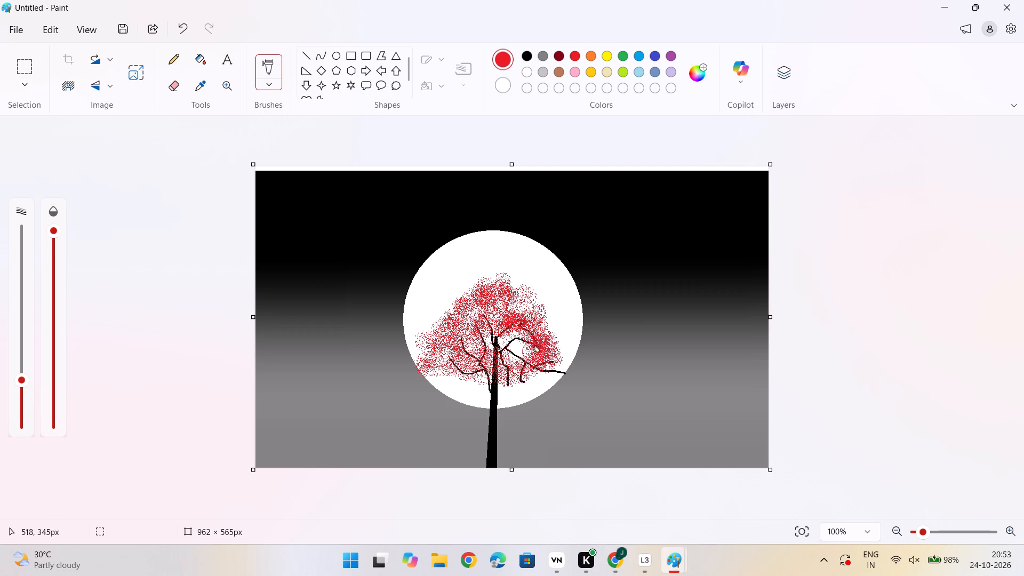
{"action": "left_click_drag", "start_coordinate": [531, 353], "coordinate": [506, 332]}
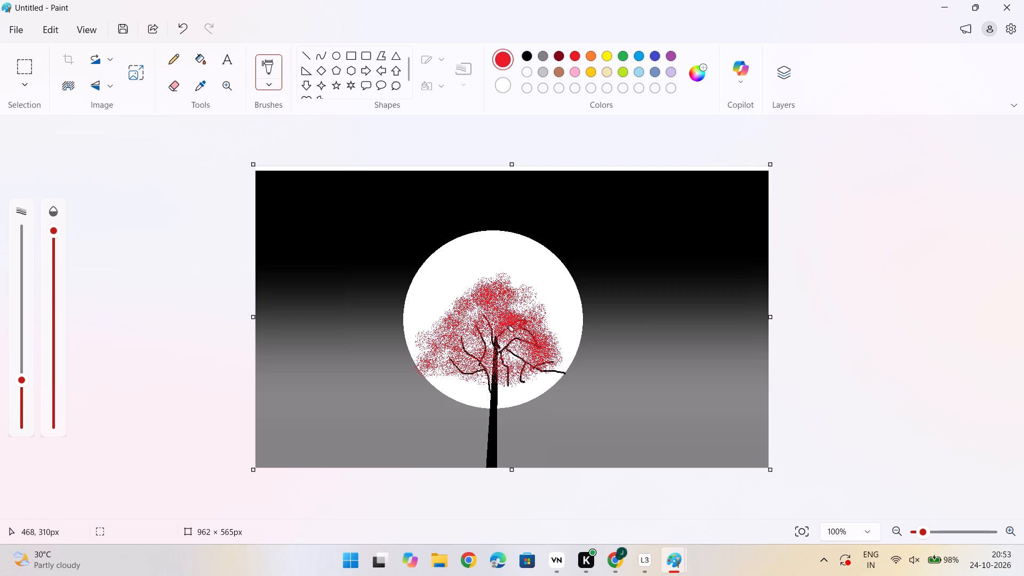
Extend the red Airbrush foliage beyond the moon's left and right edges and thicken the lower part of the crown.
{"action": "left_click_drag", "start_coordinate": [506, 332], "coordinate": [572, 361]}
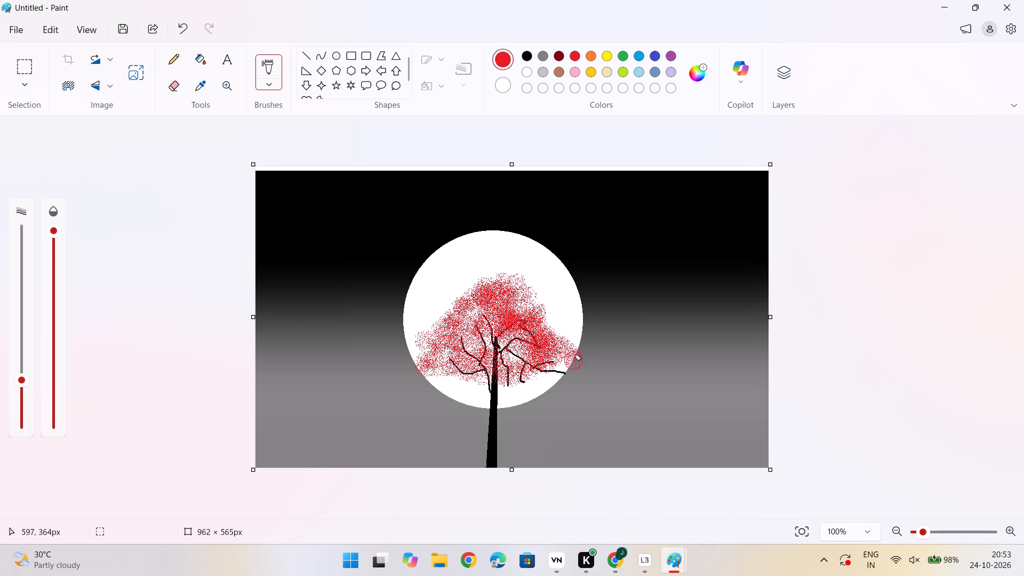
{"action": "left_click_drag", "start_coordinate": [572, 361], "coordinate": [402, 366]}
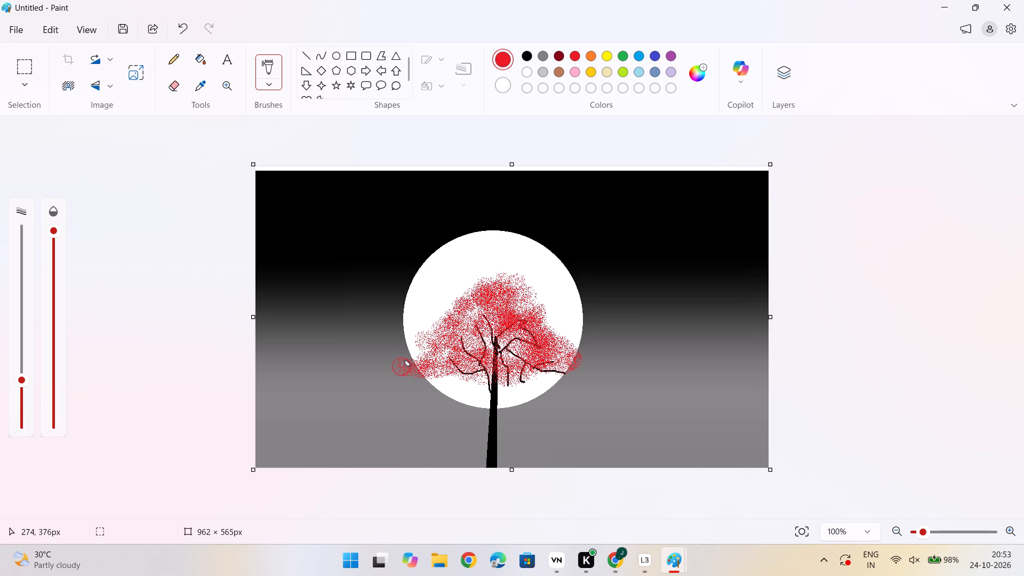
{"action": "left_click_drag", "start_coordinate": [402, 366], "coordinate": [462, 353]}
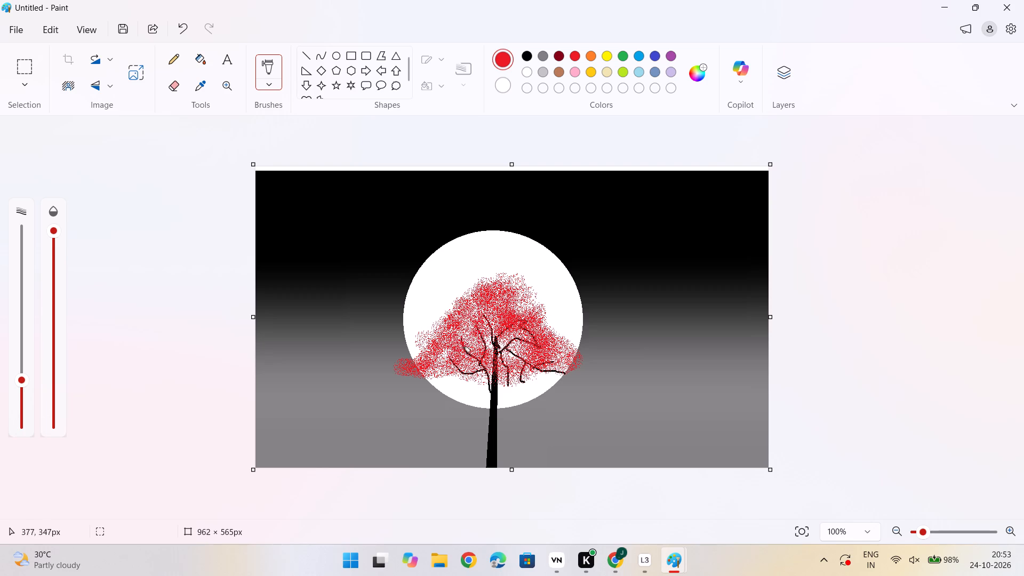
{"action": "left_click_drag", "start_coordinate": [462, 353], "coordinate": [604, 369]}
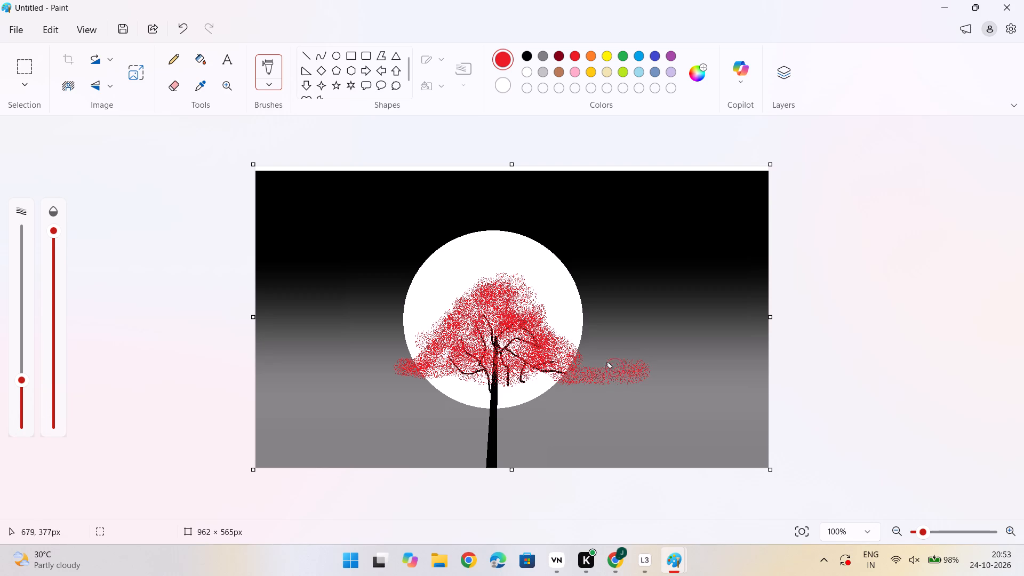
{"action": "left_click_drag", "start_coordinate": [604, 369], "coordinate": [422, 359]}
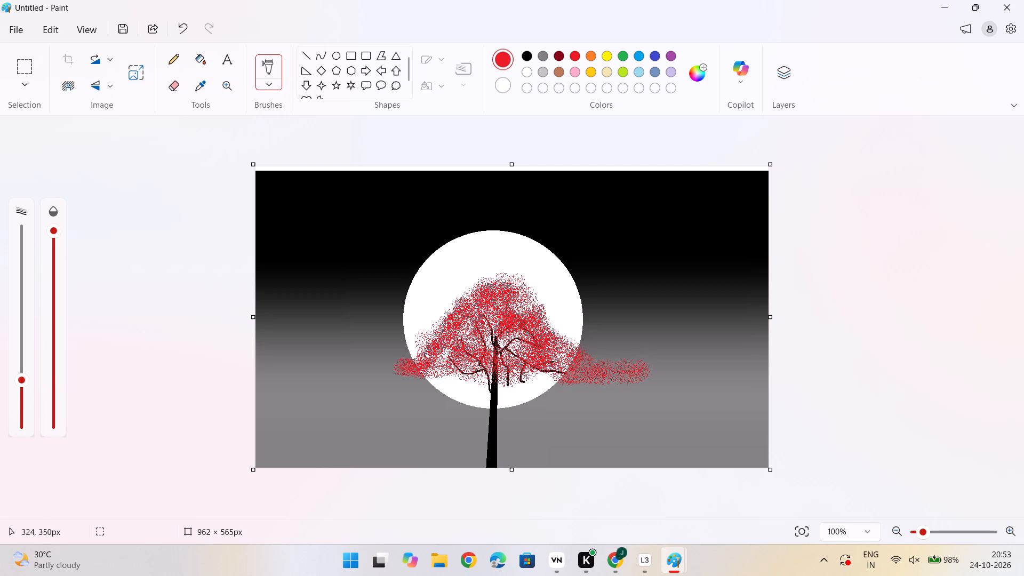
{"action": "left_click_drag", "start_coordinate": [422, 359], "coordinate": [470, 377]}
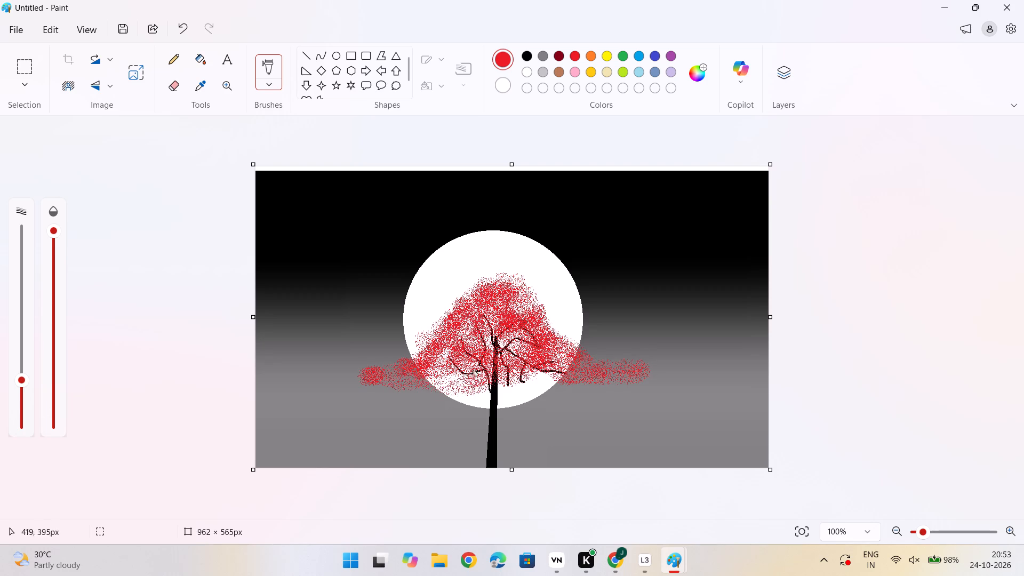
{"action": "left_click_drag", "start_coordinate": [470, 377], "coordinate": [574, 383]}
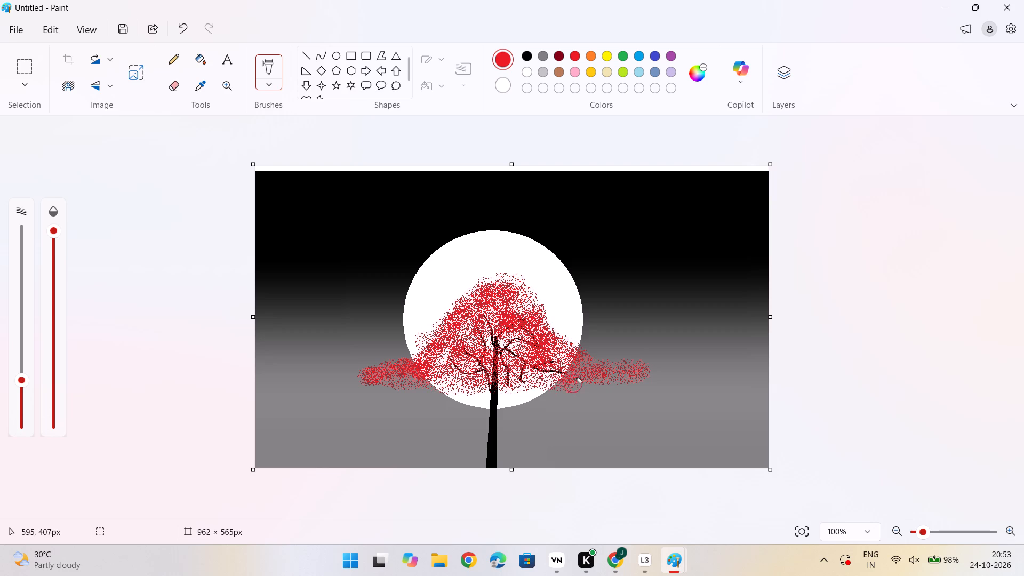
{"action": "left_click_drag", "start_coordinate": [574, 383], "coordinate": [602, 380]}
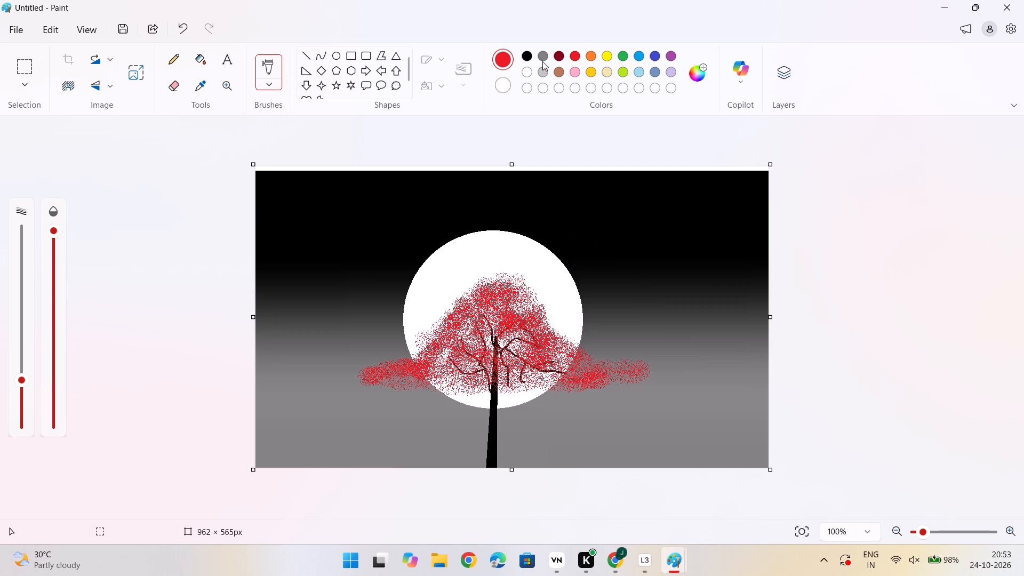
Paint two round black heads with an enlarged brush, one on each side of the tree trunk's base.
{"action": "left_click", "coordinate": [525, 54]}
{"action": "left_click", "coordinate": [339, 58]}
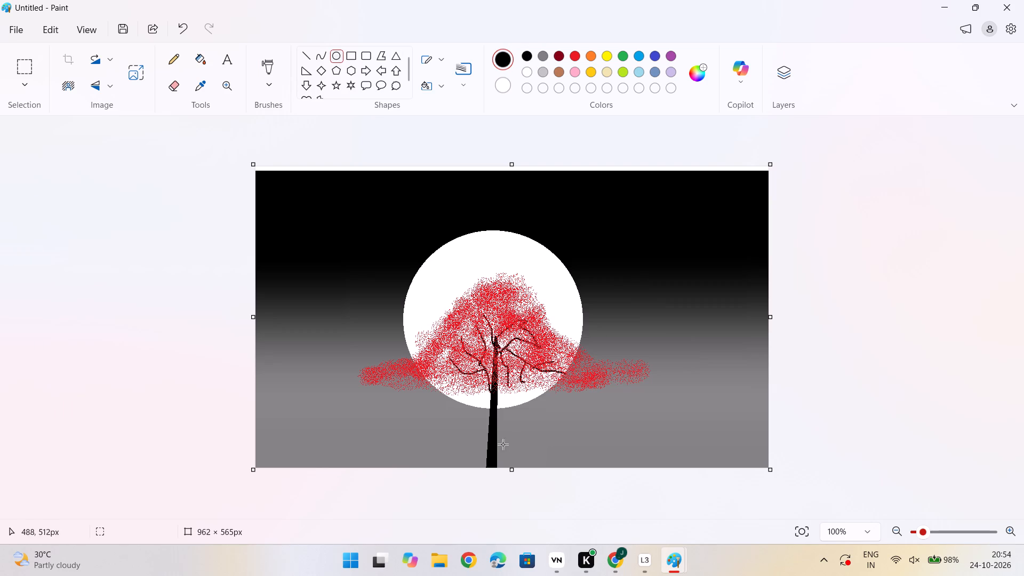
{"action": "left_click", "coordinate": [267, 68]}
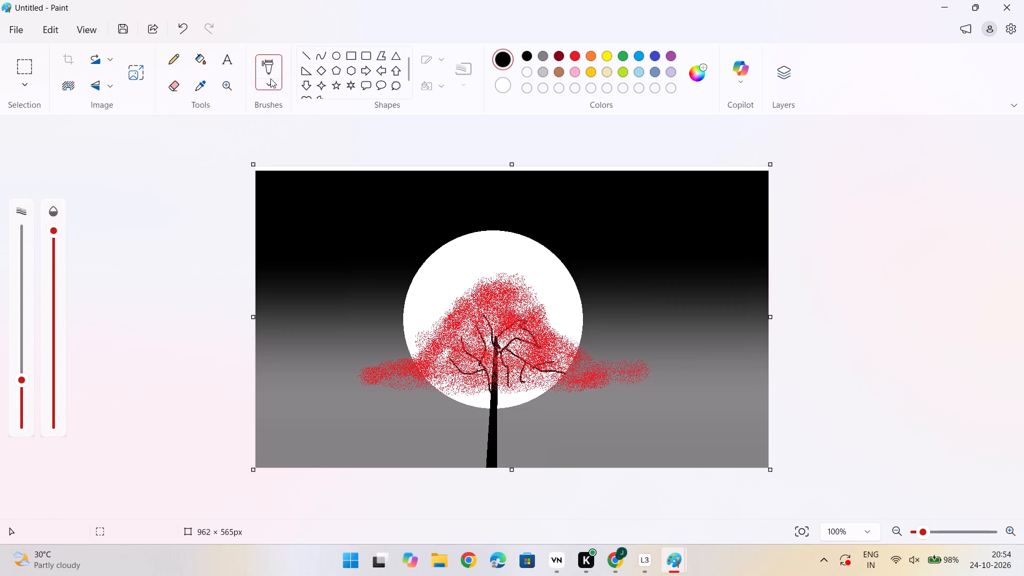
{"action": "left_click", "coordinate": [267, 81]}
{"action": "left_click", "coordinate": [343, 108]}
{"action": "left_click", "coordinate": [17, 413]}
{"action": "left_click_drag", "start_coordinate": [17, 417], "coordinate": [20, 387]}
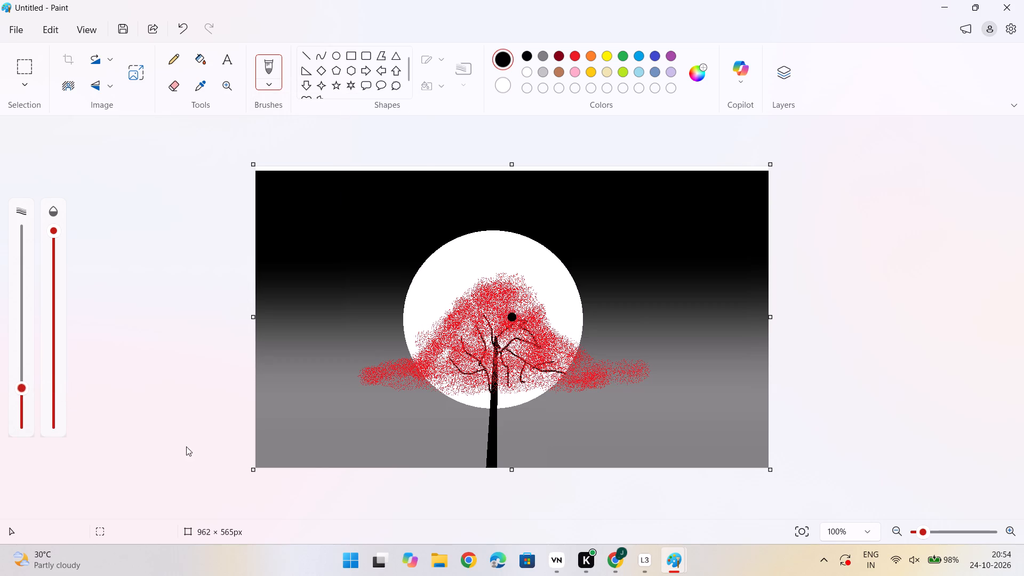
{"action": "left_click", "coordinate": [502, 446]}
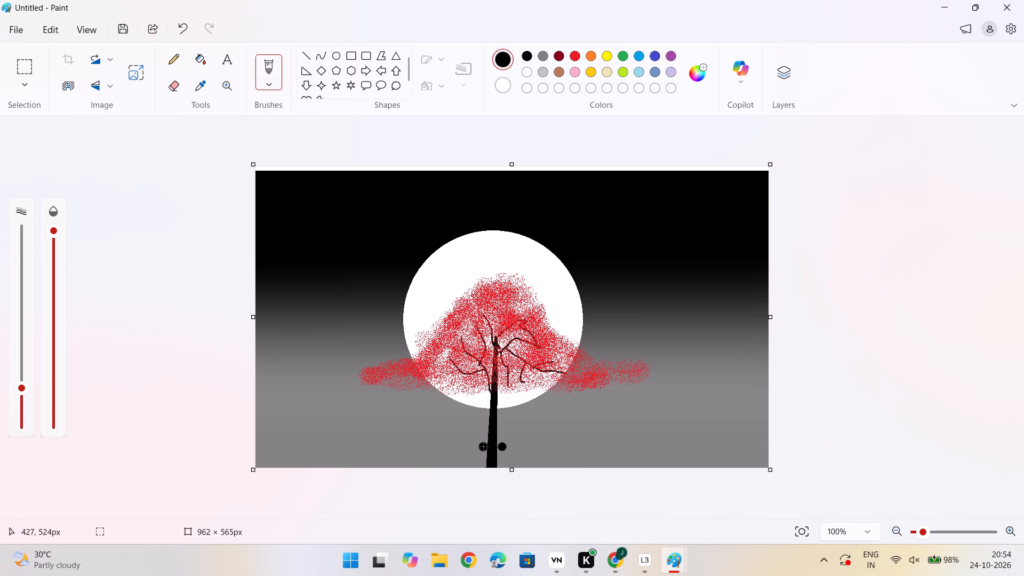
{"action": "left_click", "coordinate": [483, 446]}
Paint a black body below each head down toward the canvas's bottom edge, using a thinner brush.
{"action": "left_click_drag", "start_coordinate": [27, 383], "coordinate": [29, 402]}
{"action": "left_click_drag", "start_coordinate": [484, 451], "coordinate": [481, 465]}
{"action": "left_click_drag", "start_coordinate": [481, 465], "coordinate": [481, 465]}
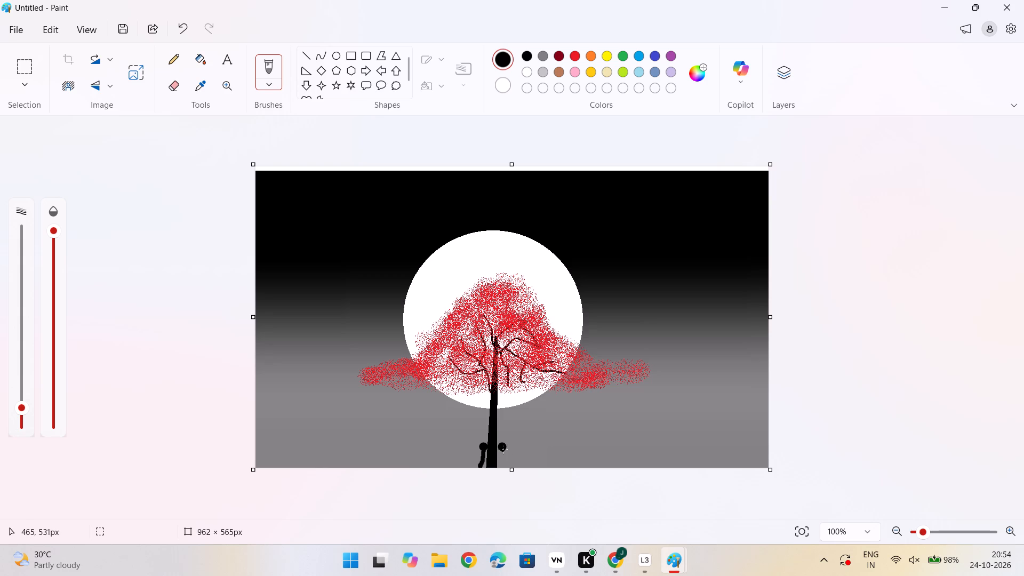
{"action": "left_click_drag", "start_coordinate": [503, 449], "coordinate": [507, 463]}
{"action": "left_click_drag", "start_coordinate": [507, 463], "coordinate": [507, 463]}
Paint bent black legs on both seated figures with a thinner brush, redoing the left figure's outer leg farther from its body.
{"action": "left_click_drag", "start_coordinate": [21, 401], "coordinate": [25, 418]}
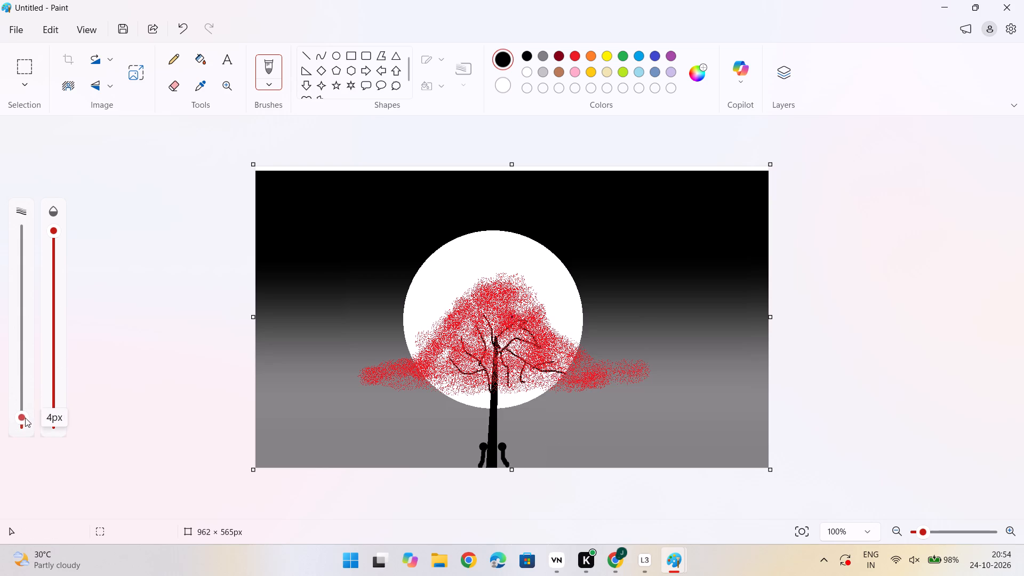
{"action": "left_click_drag", "start_coordinate": [25, 418], "coordinate": [25, 413]}
{"action": "left_click_drag", "start_coordinate": [514, 459], "coordinate": [509, 465]}
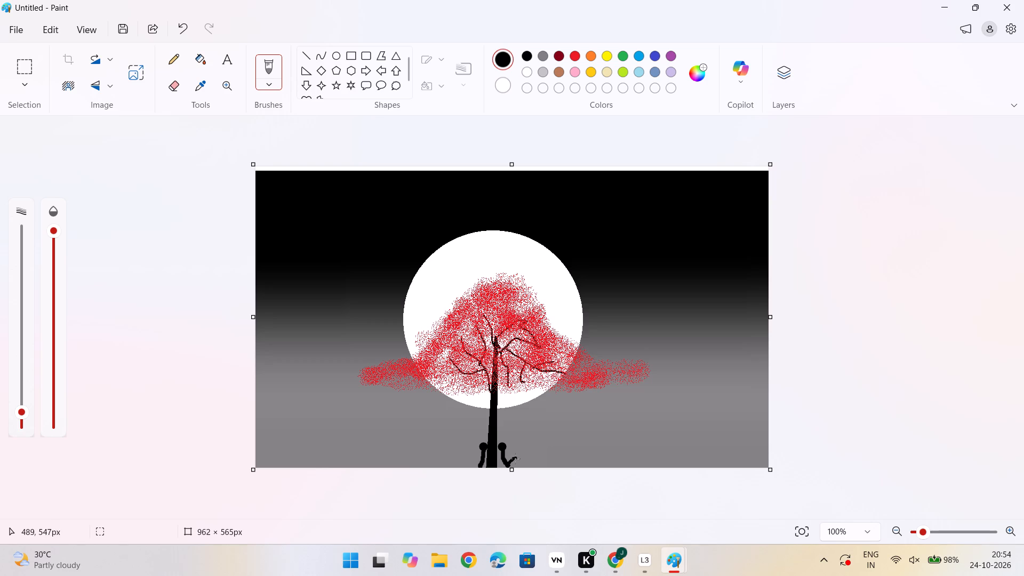
{"action": "left_click_drag", "start_coordinate": [515, 460], "coordinate": [521, 468]}
{"action": "left_click_drag", "start_coordinate": [476, 459], "coordinate": [479, 467]}
{"action": "left_click_drag", "start_coordinate": [475, 460], "coordinate": [472, 469]}
{"action": "left_click", "coordinate": [177, 22]}
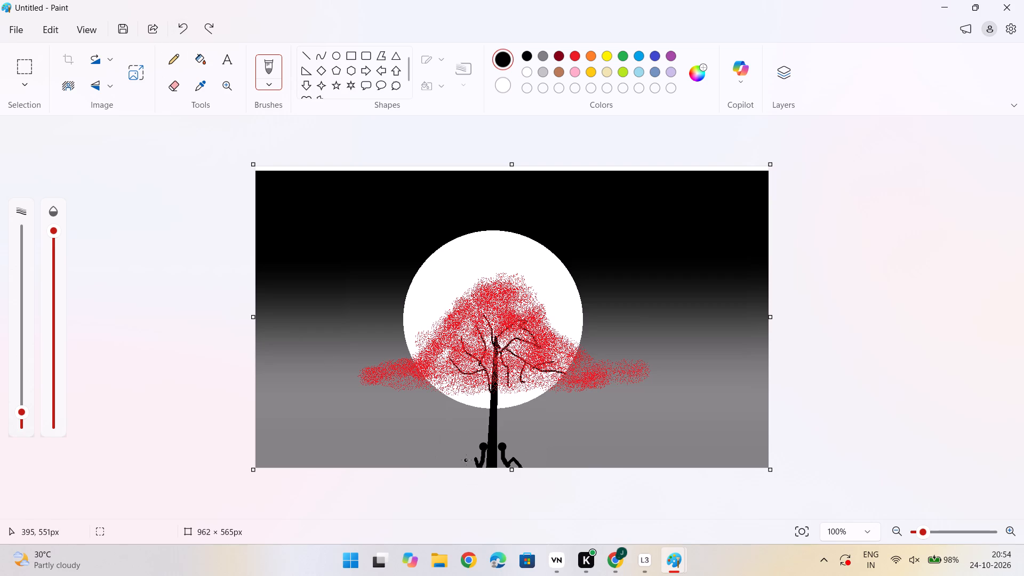
{"action": "left_click_drag", "start_coordinate": [468, 460], "coordinate": [465, 471]}
{"action": "left_click_drag", "start_coordinate": [469, 460], "coordinate": [475, 459]}
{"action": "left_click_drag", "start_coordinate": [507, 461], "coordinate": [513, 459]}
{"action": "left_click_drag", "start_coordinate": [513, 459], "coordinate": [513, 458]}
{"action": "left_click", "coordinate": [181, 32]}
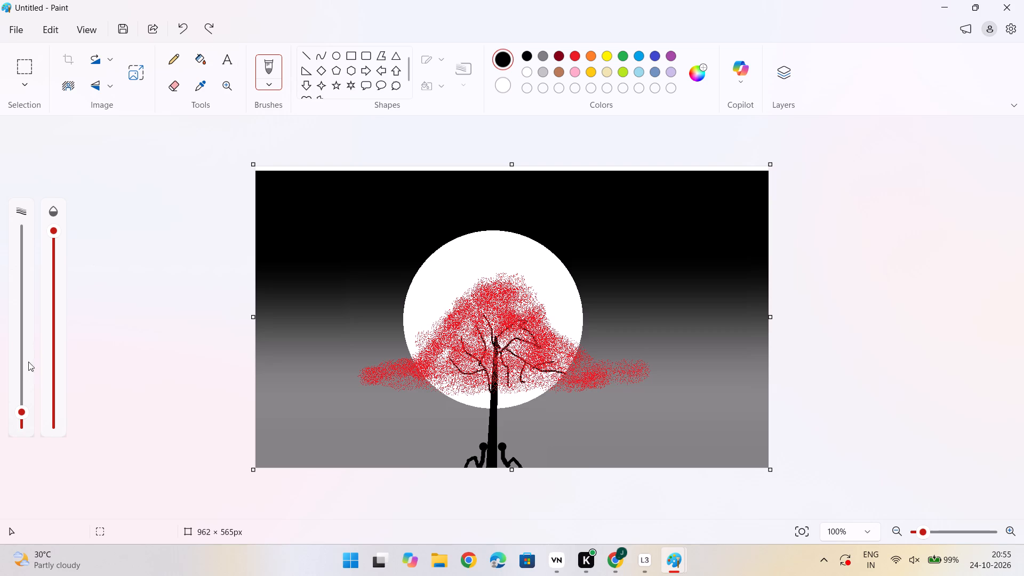
Paint a thin black arm on each seated figure, reaching outward over the knees, with a smaller brush.
{"action": "left_click_drag", "start_coordinate": [19, 415], "coordinate": [21, 421]}
{"action": "left_click_drag", "start_coordinate": [505, 459], "coordinate": [514, 457]}
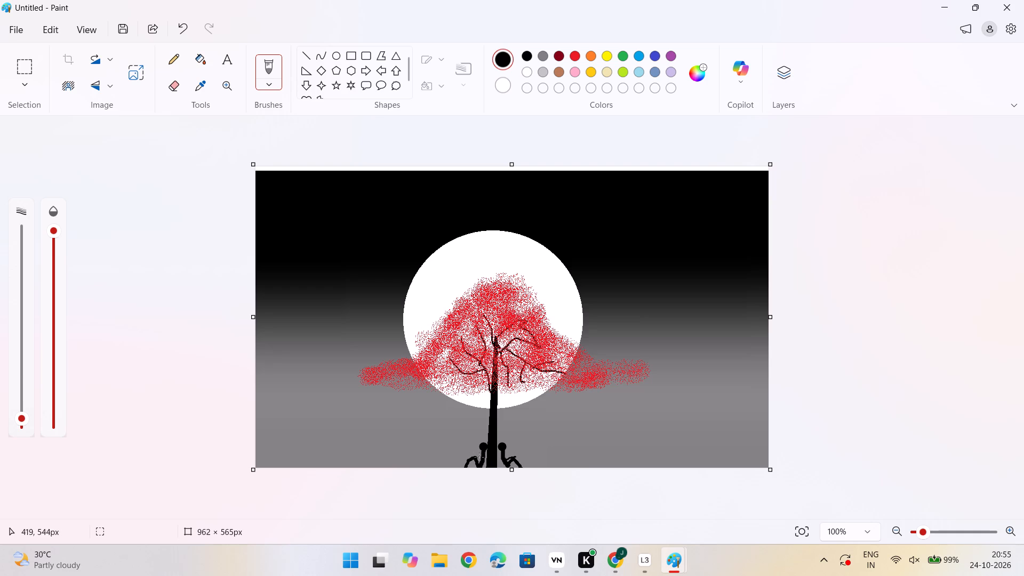
{"action": "left_click_drag", "start_coordinate": [482, 458], "coordinate": [469, 454]}
Draw a black oval callout of about 89 × 53 px above and to the right of the right figure.
{"action": "left_click", "coordinate": [380, 81]}
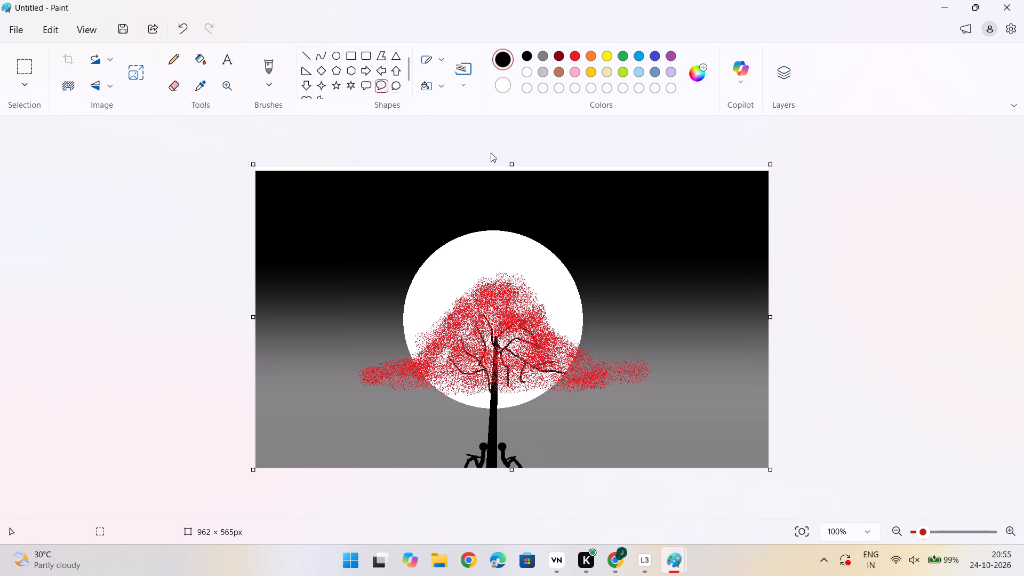
{"action": "left_click_drag", "start_coordinate": [531, 417], "coordinate": [581, 436]}
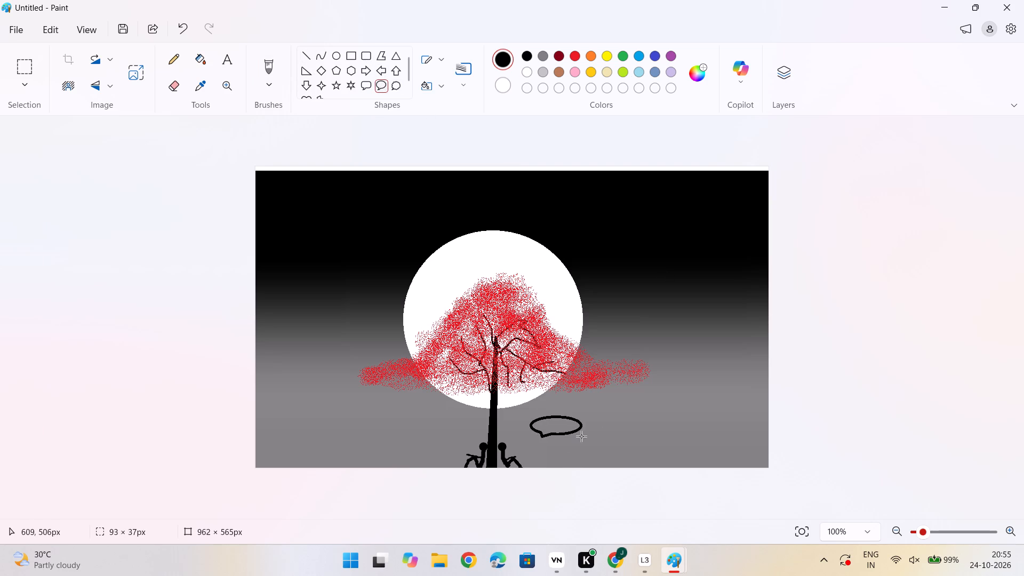
{"action": "left_click_drag", "start_coordinate": [581, 436], "coordinate": [578, 445]}
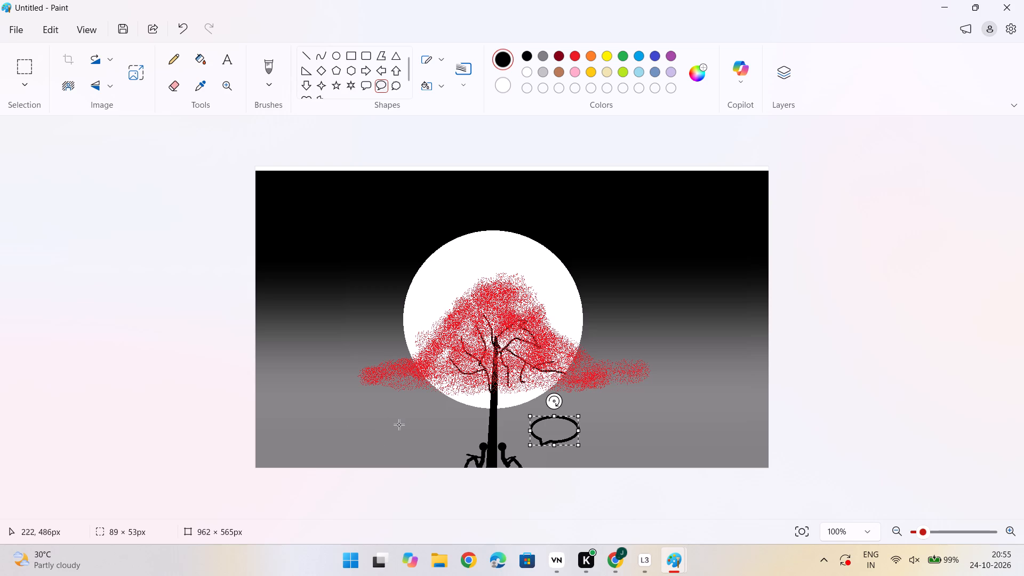
Draw a second black oval callout above and to the left of the left figure, sized about 122 × 47 px.
{"action": "left_click_drag", "start_coordinate": [401, 423], "coordinate": [466, 447]}
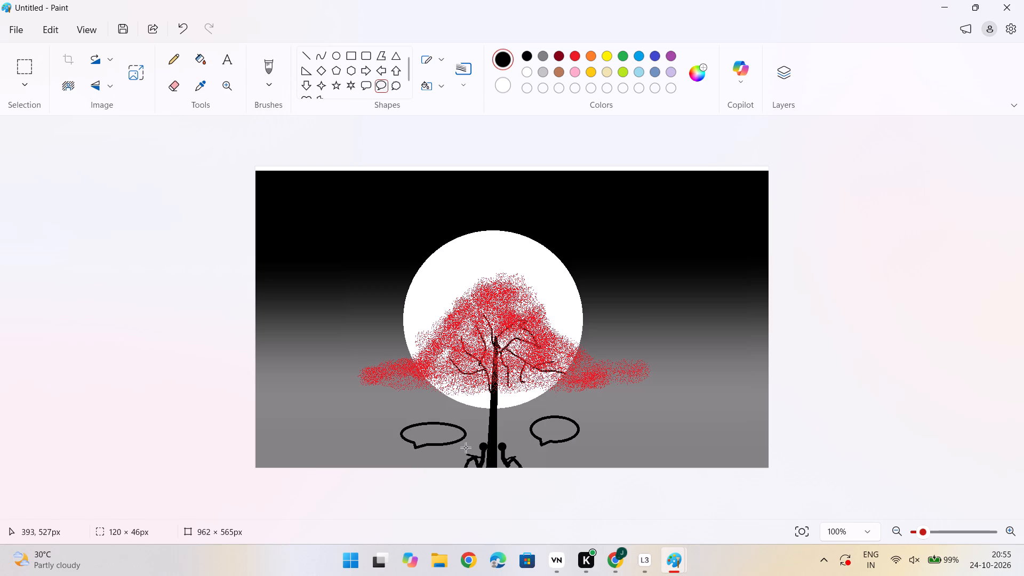
{"action": "left_click_drag", "start_coordinate": [466, 447], "coordinate": [342, 435]}
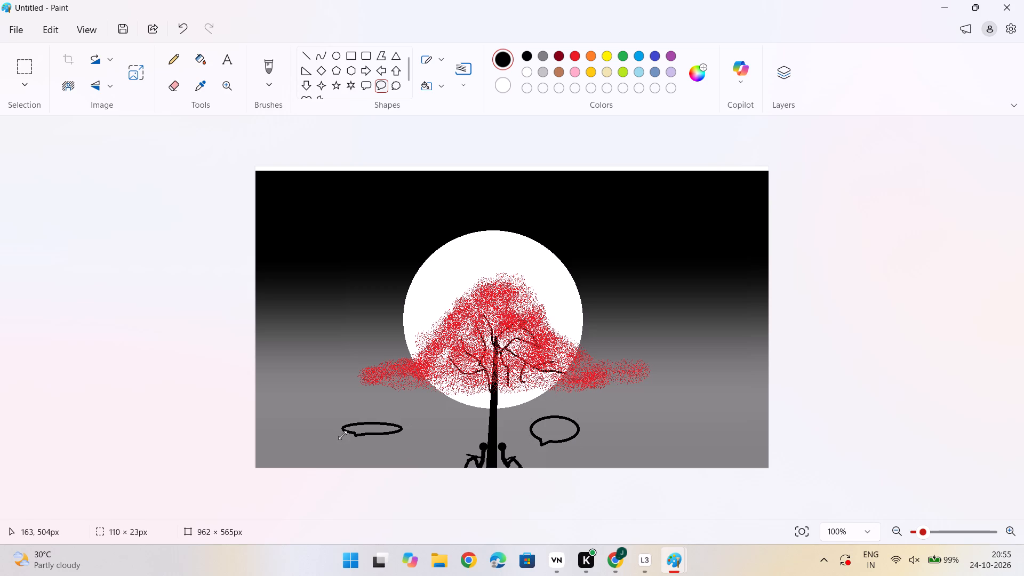
{"action": "left_click_drag", "start_coordinate": [341, 429], "coordinate": [355, 427]}
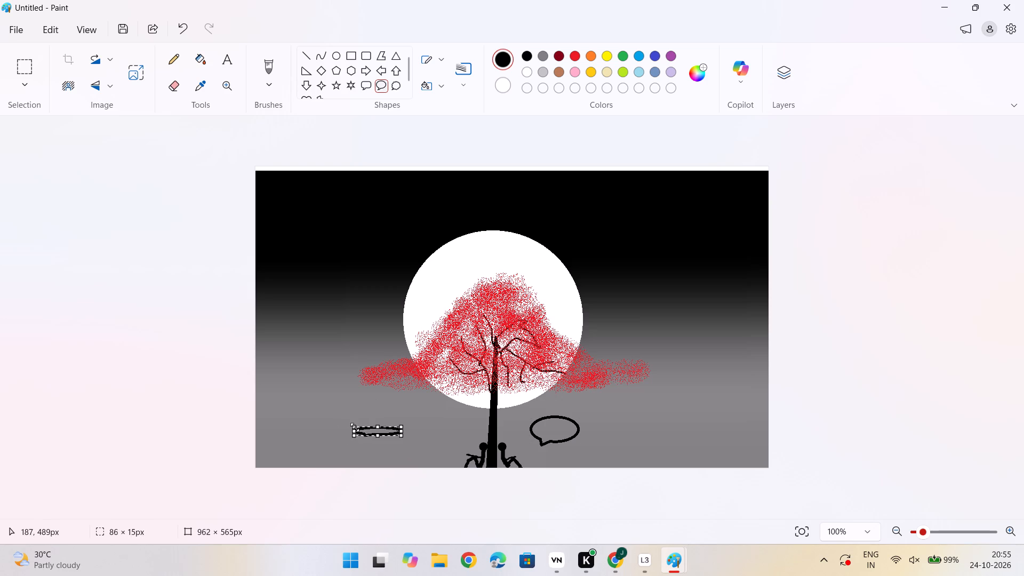
{"action": "left_click_drag", "start_coordinate": [355, 427], "coordinate": [473, 428]}
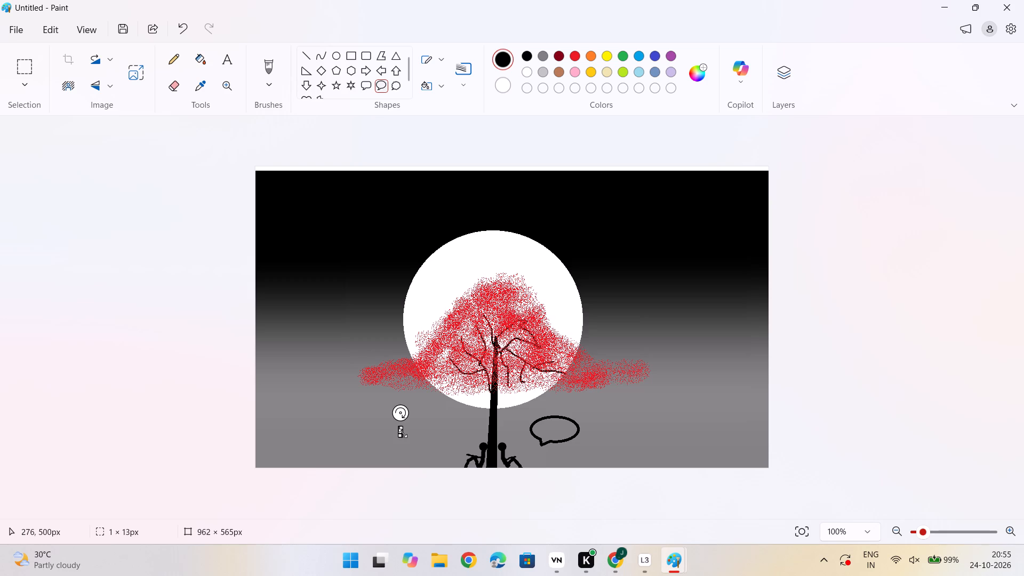
{"action": "left_click_drag", "start_coordinate": [403, 433], "coordinate": [466, 453]}
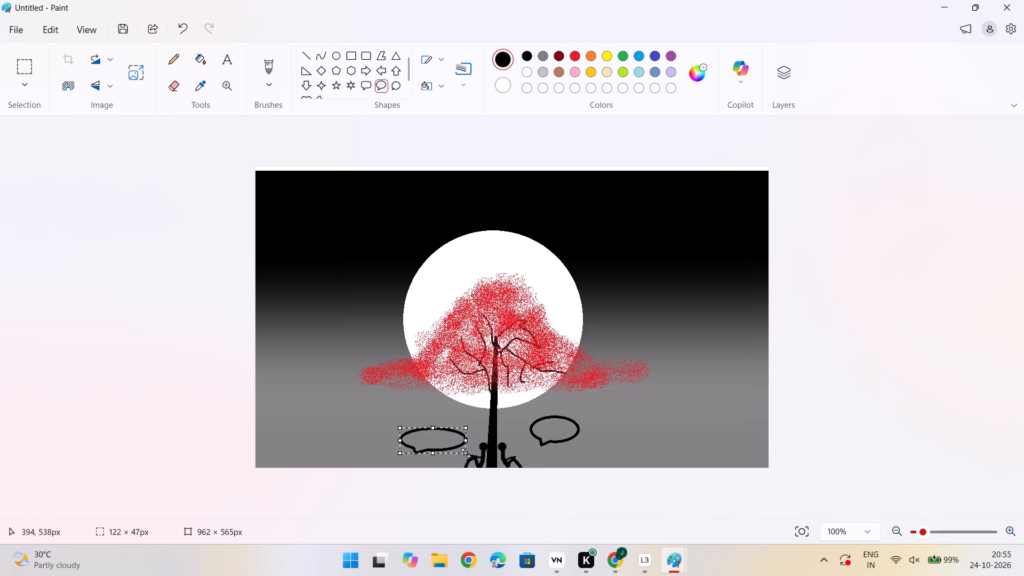
Reduce the oval callout near the left figure to about 119 × 42 px, and undo that callout.
{"action": "left_click_drag", "start_coordinate": [466, 453], "coordinate": [464, 451]}
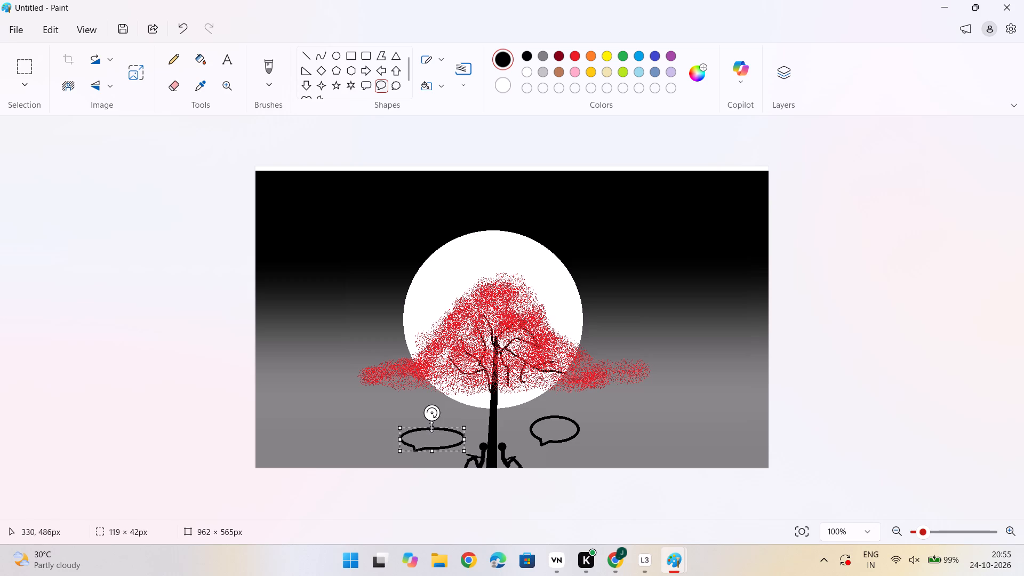
{"action": "left_click", "coordinate": [181, 27]}
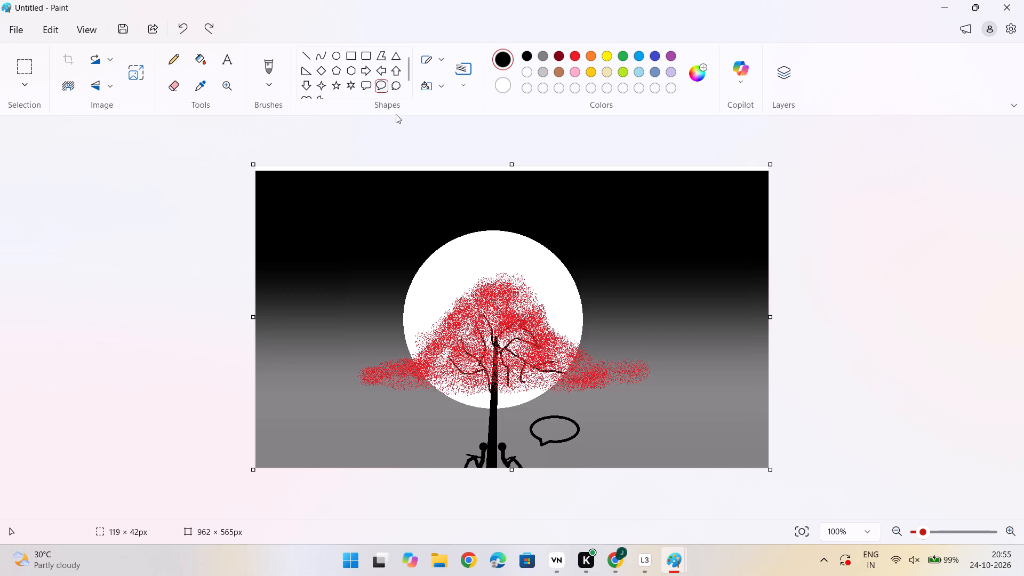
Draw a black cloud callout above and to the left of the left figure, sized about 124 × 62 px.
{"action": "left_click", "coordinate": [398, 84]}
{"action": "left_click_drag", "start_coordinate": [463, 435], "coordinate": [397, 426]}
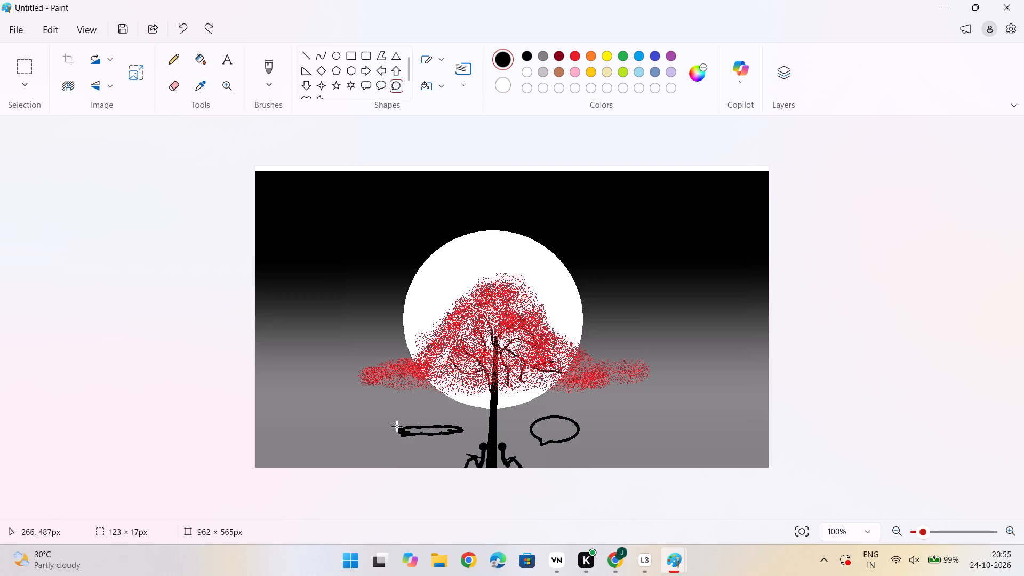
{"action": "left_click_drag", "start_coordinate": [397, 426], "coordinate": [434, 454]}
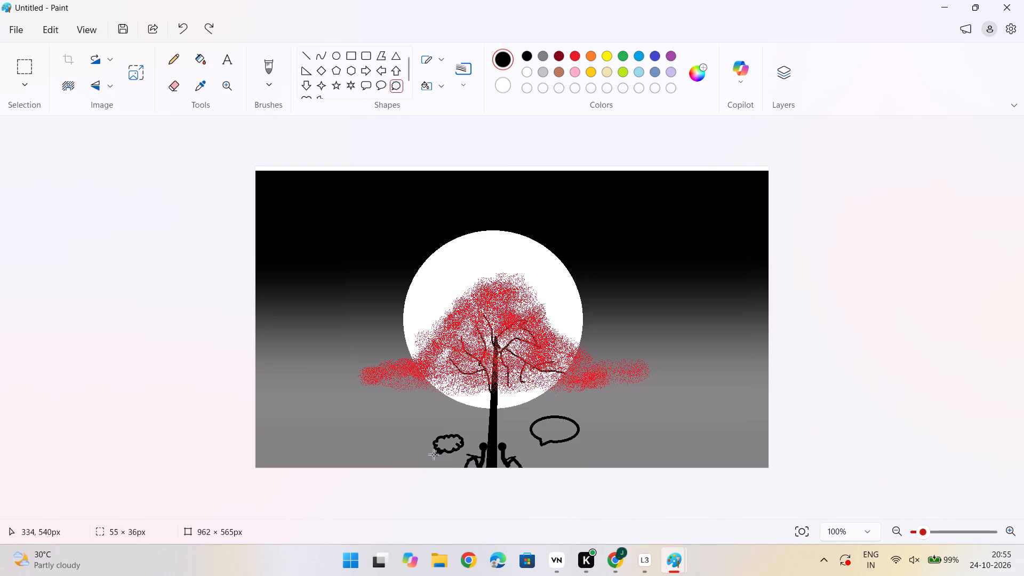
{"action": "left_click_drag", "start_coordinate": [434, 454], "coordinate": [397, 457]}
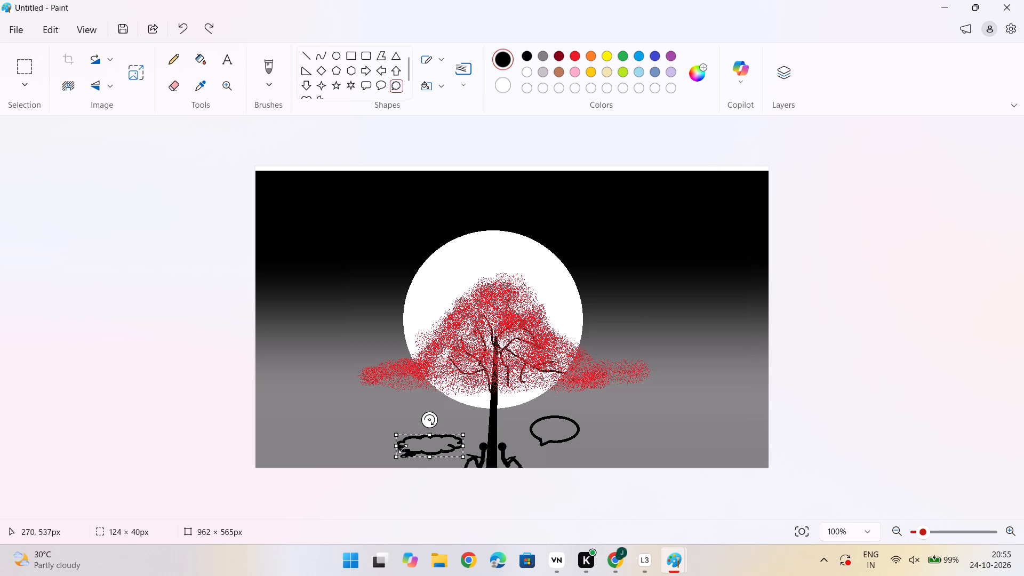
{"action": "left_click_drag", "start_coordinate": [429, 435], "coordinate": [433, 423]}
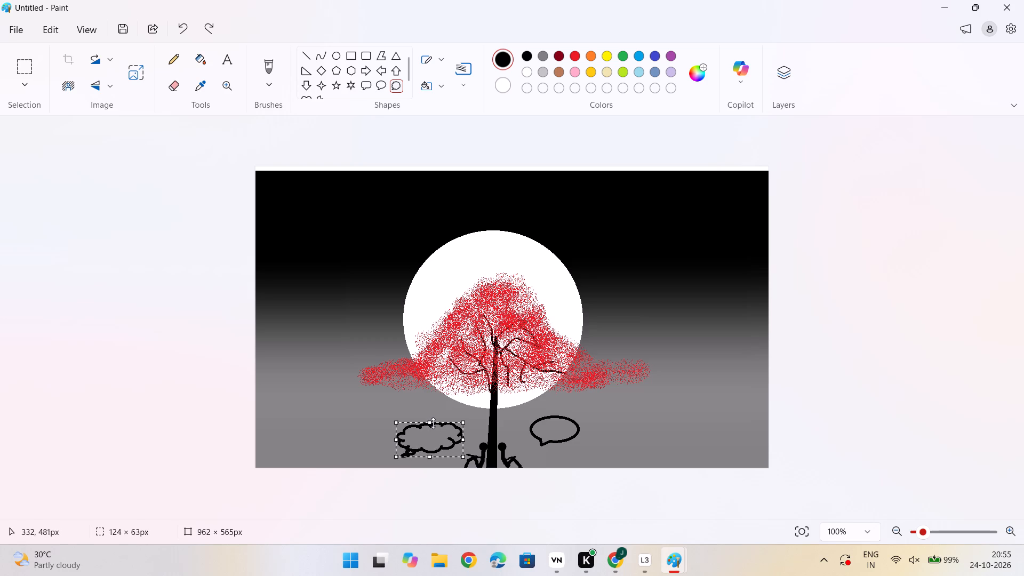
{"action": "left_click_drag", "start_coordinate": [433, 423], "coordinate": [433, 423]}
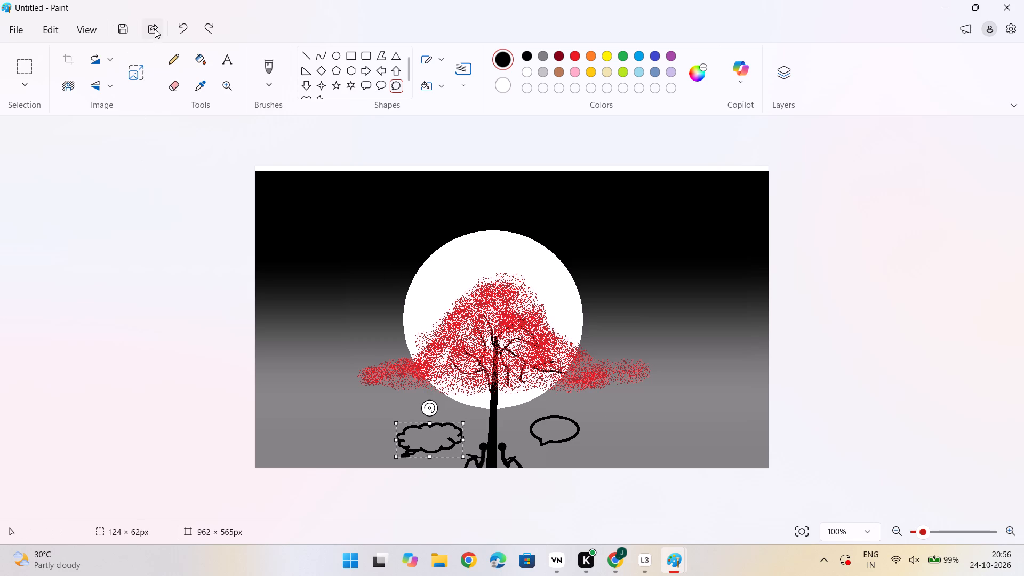
Undo the cloud callout near the left figure and the oval callout near the right figure.
{"action": "left_click", "coordinate": [180, 31]}
{"action": "left_click", "coordinate": [180, 31]}
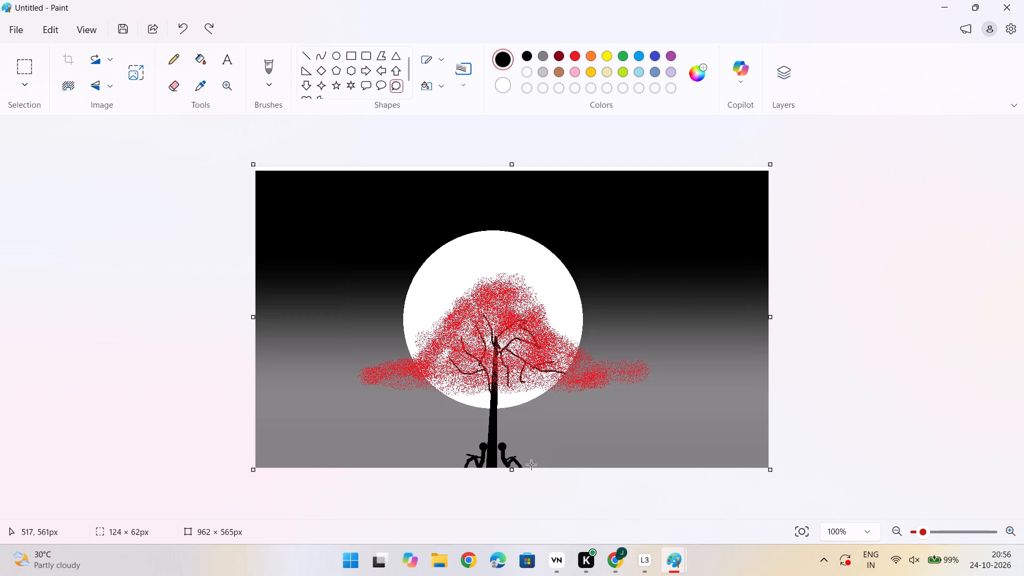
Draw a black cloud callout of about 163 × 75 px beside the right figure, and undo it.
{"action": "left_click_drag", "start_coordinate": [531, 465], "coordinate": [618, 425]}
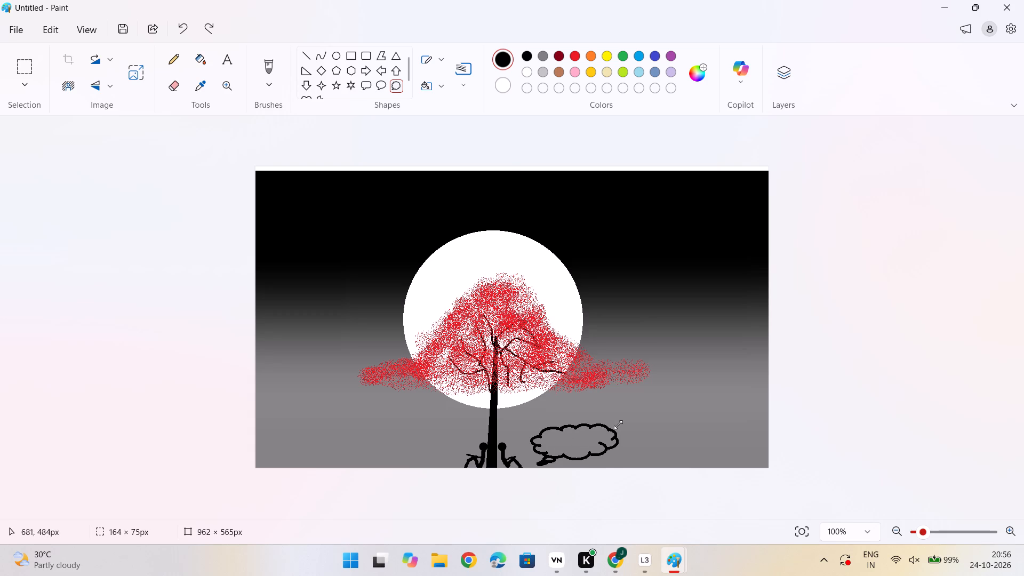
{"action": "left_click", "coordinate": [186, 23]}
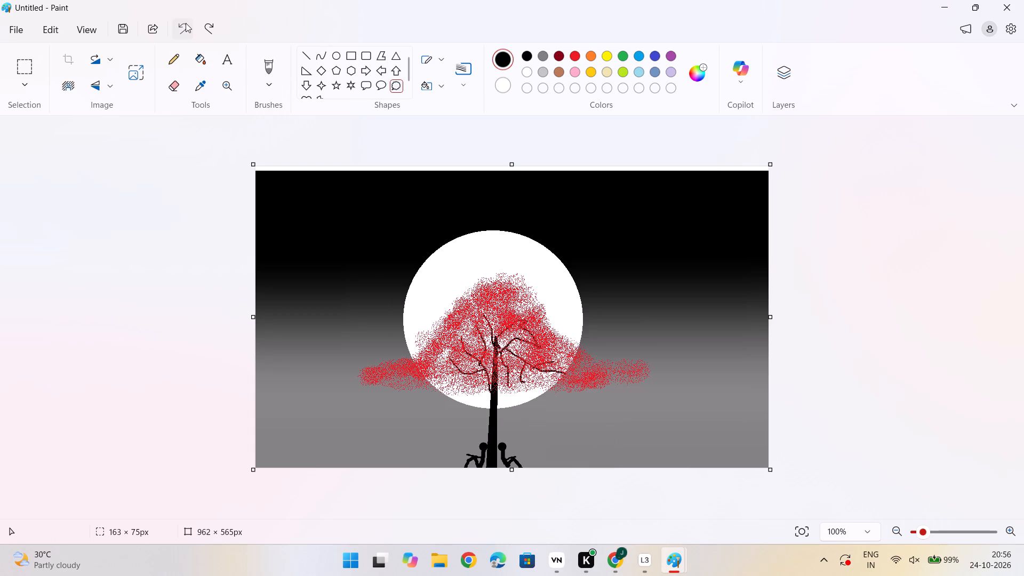
Paint a thin black, uneven hillside outline on each side of the canvas, sloping from its side edge down to the bottom near the figures.
{"action": "left_click", "coordinate": [276, 65]}
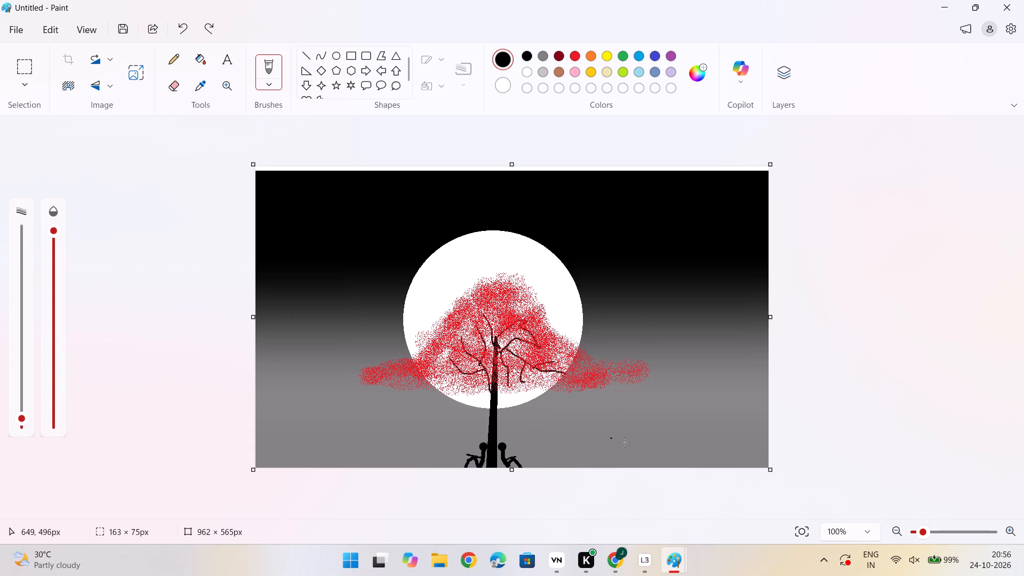
{"action": "left_click_drag", "start_coordinate": [536, 466], "coordinate": [761, 329]}
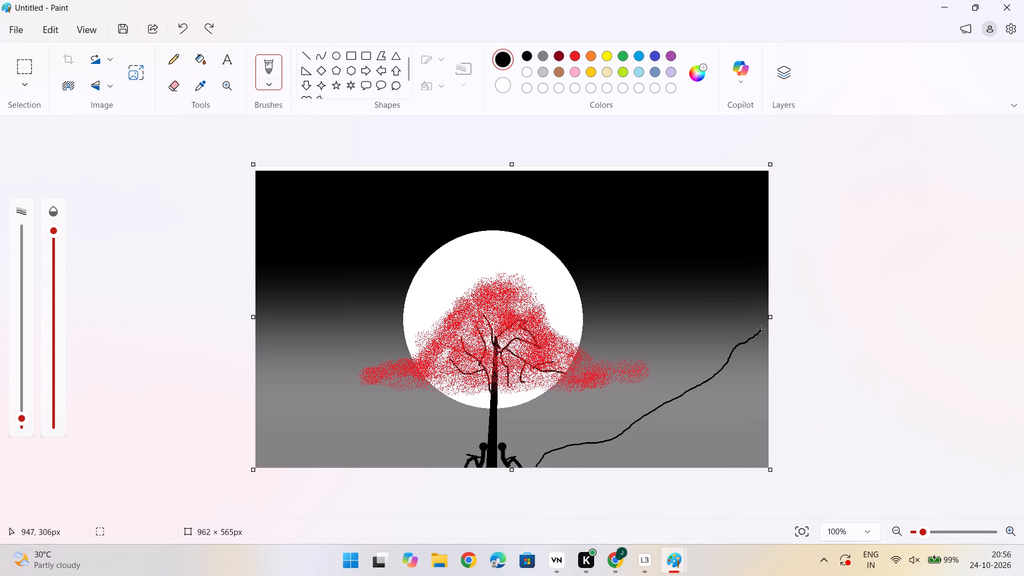
{"action": "left_click_drag", "start_coordinate": [761, 329], "coordinate": [771, 326]}
{"action": "left_click_drag", "start_coordinate": [259, 309], "coordinate": [261, 326]}
{"action": "left_click_drag", "start_coordinate": [261, 326], "coordinate": [289, 346]}
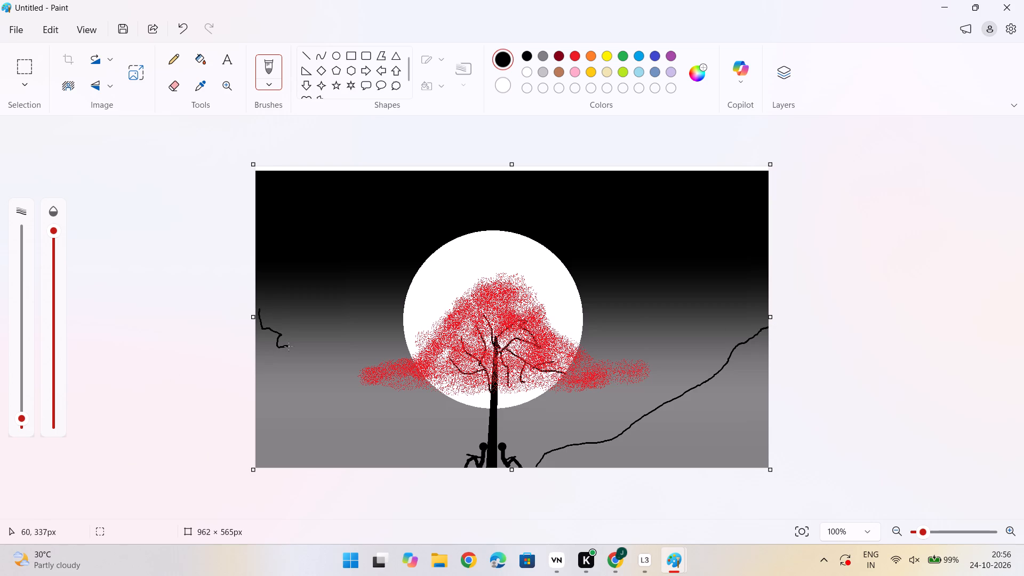
{"action": "left_click_drag", "start_coordinate": [289, 346], "coordinate": [415, 449]}
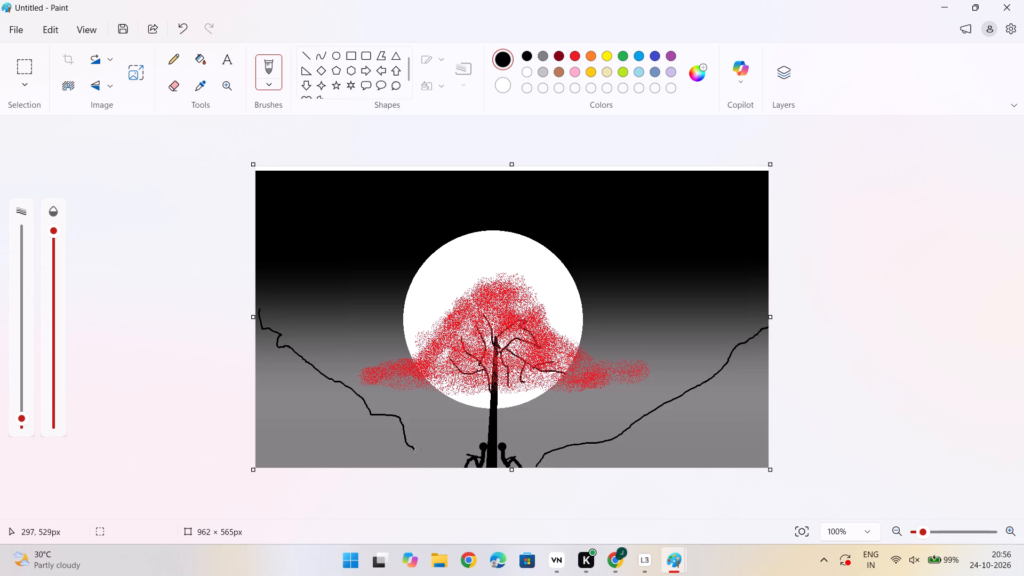
{"action": "left_click_drag", "start_coordinate": [415, 449], "coordinate": [444, 474]}
Fill the area below the left hillside outline with black.
{"action": "left_click", "coordinate": [199, 58]}
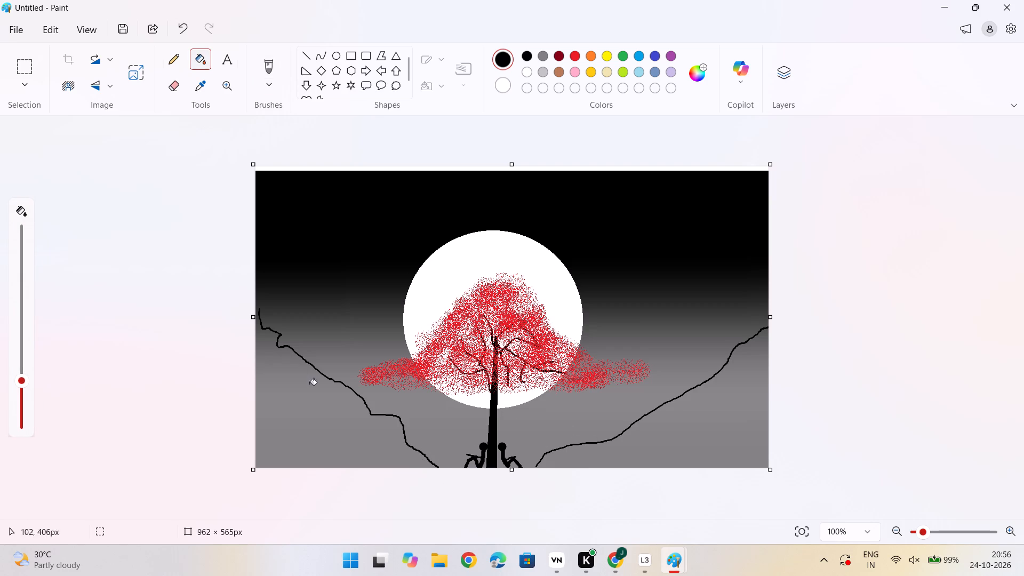
{"action": "left_click", "coordinate": [307, 387]}
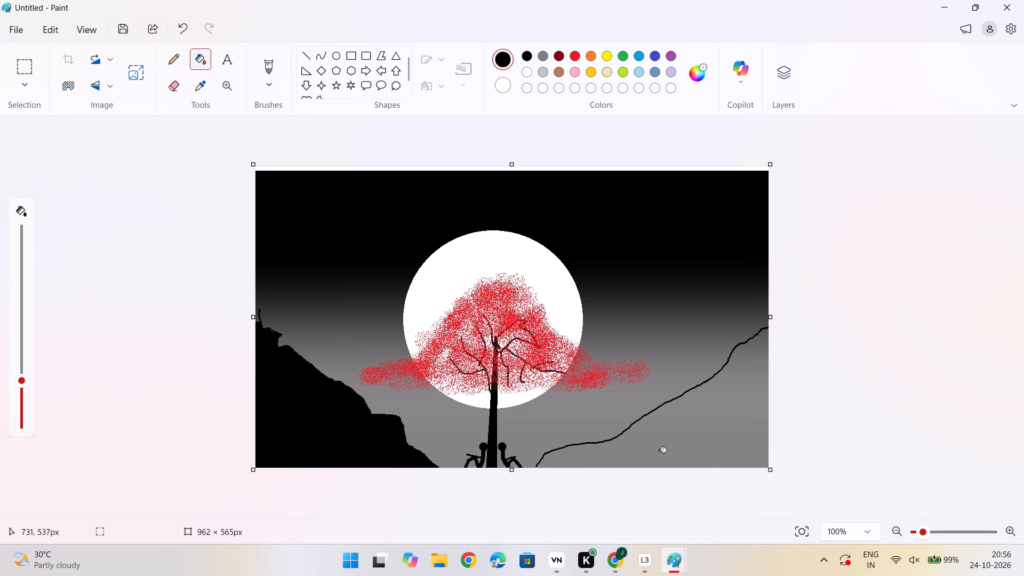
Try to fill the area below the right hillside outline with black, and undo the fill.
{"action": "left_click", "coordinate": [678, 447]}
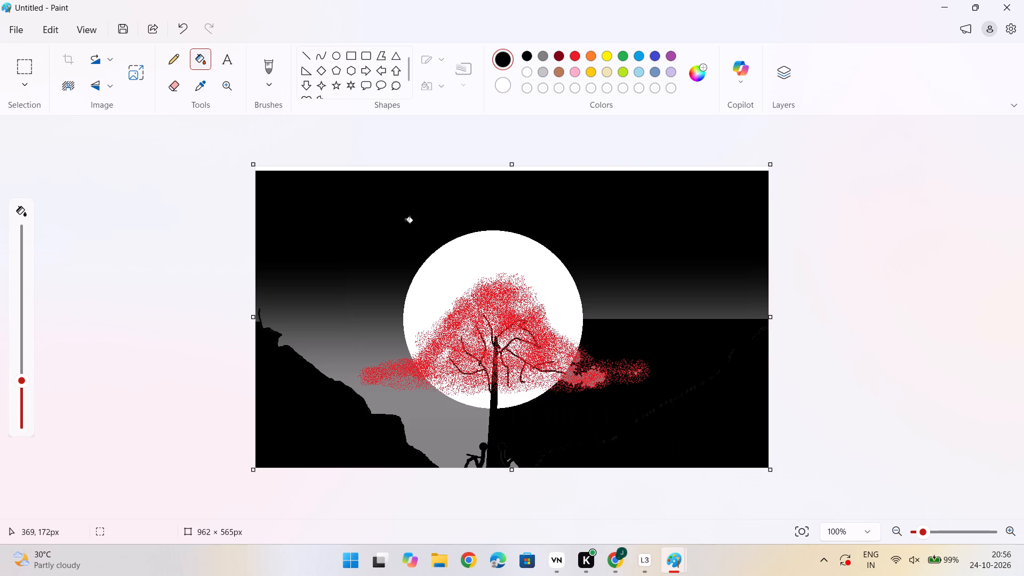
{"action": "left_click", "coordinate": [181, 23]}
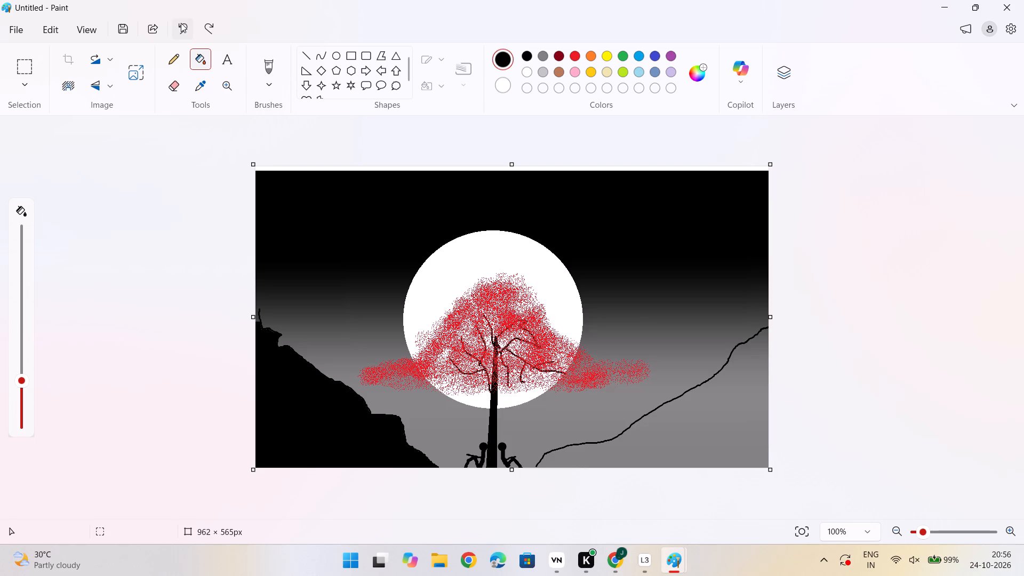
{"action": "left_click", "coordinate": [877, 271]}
Close the right hillside outline at the canvas's bottom edge with the brush and fill the area below it with black.
{"action": "left_click", "coordinate": [265, 66]}
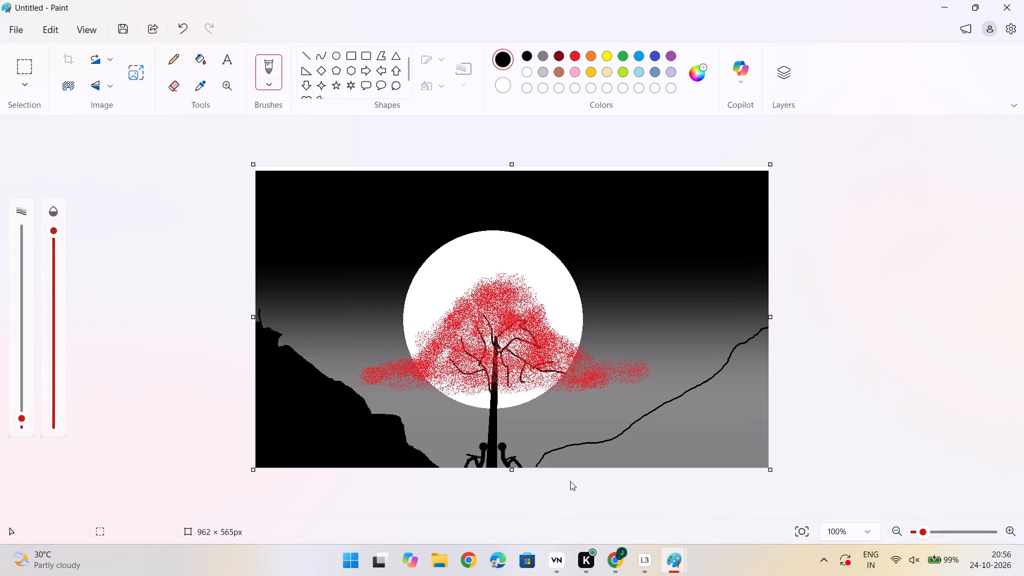
{"action": "left_click_drag", "start_coordinate": [539, 464], "coordinate": [535, 471]}
{"action": "left_click_drag", "start_coordinate": [535, 471], "coordinate": [536, 471]}
{"action": "left_click", "coordinate": [206, 56]}
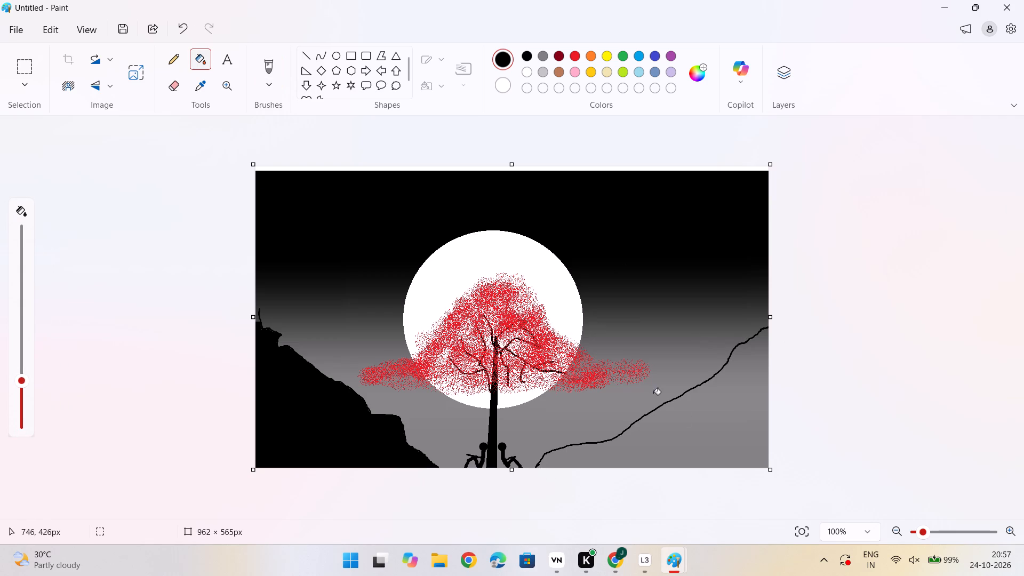
{"action": "left_click", "coordinate": [694, 437]}
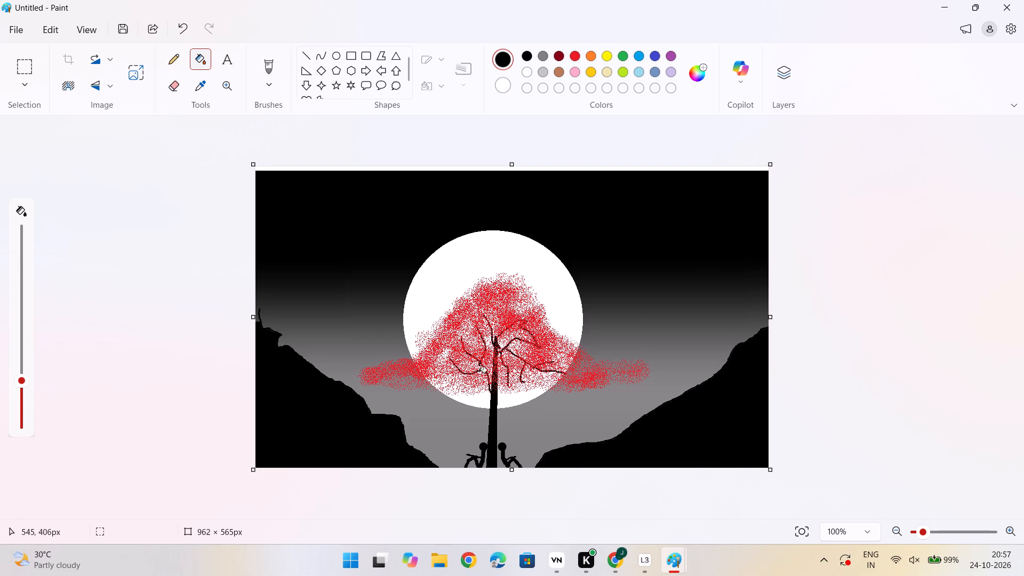
Add the black text "yes" in the Kristen ITC font just above the left seated figure, beside the trunk.
{"action": "left_click", "coordinate": [262, 60]}
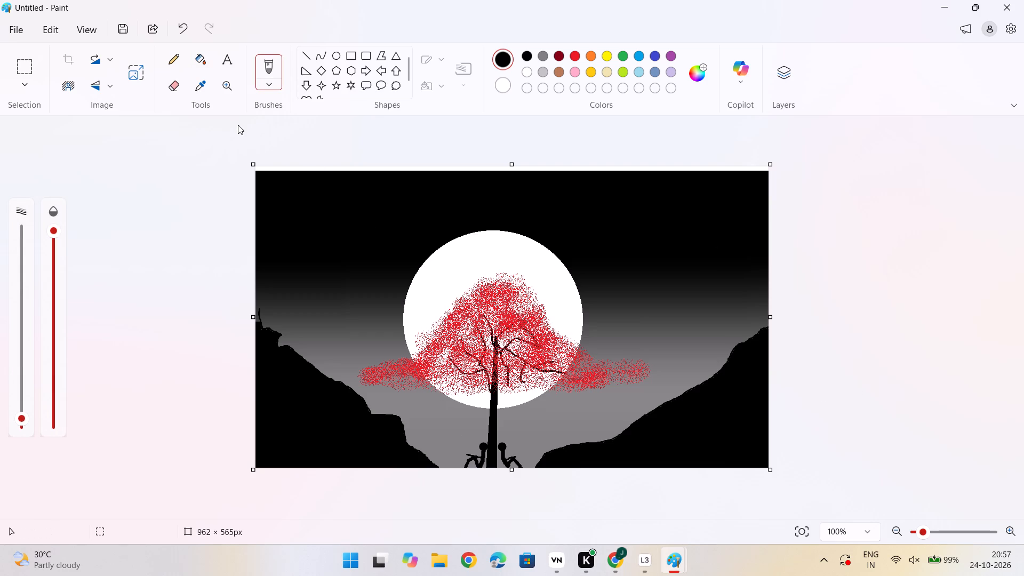
{"action": "left_click", "coordinate": [226, 59]}
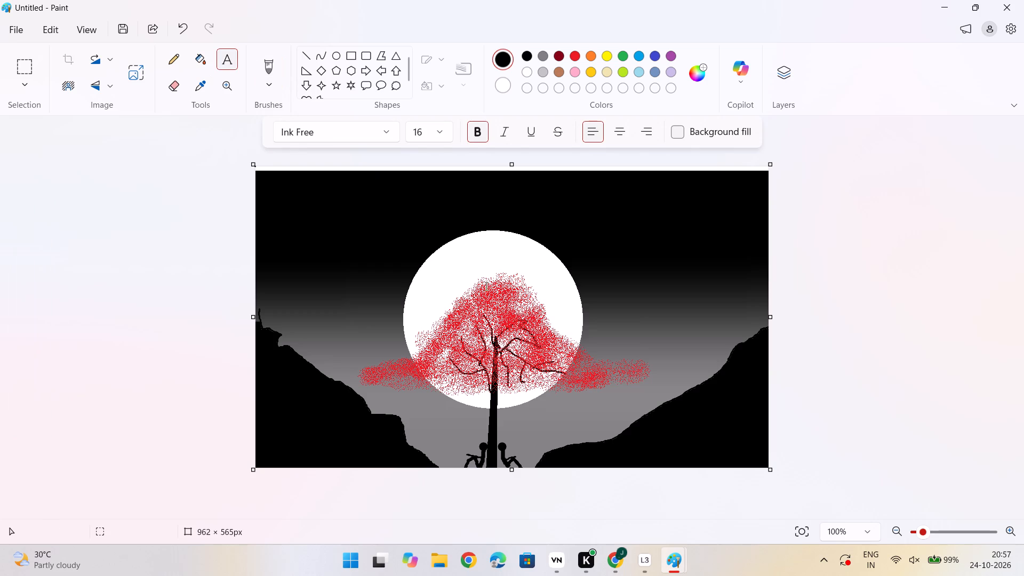
{"action": "left_click_drag", "start_coordinate": [437, 422], "coordinate": [469, 419]}
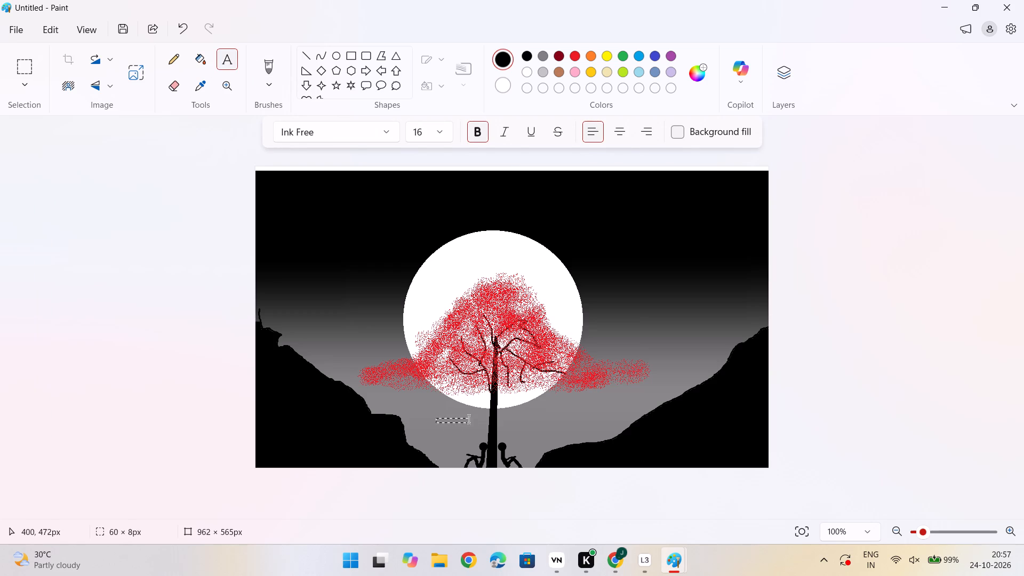
{"action": "left_click_drag", "start_coordinate": [469, 419], "coordinate": [477, 432]}
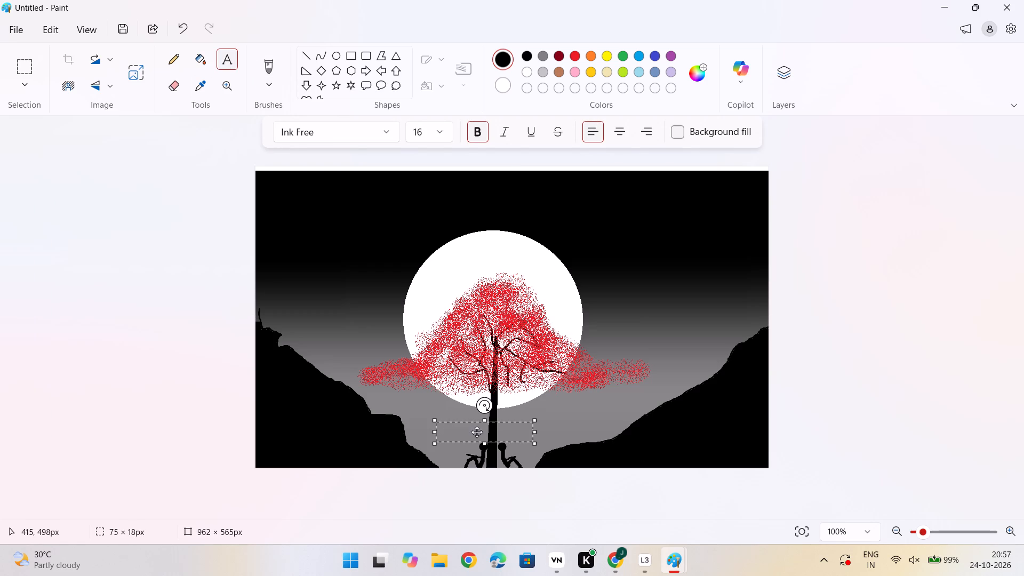
{"action": "left_click_drag", "start_coordinate": [535, 442], "coordinate": [490, 444]}
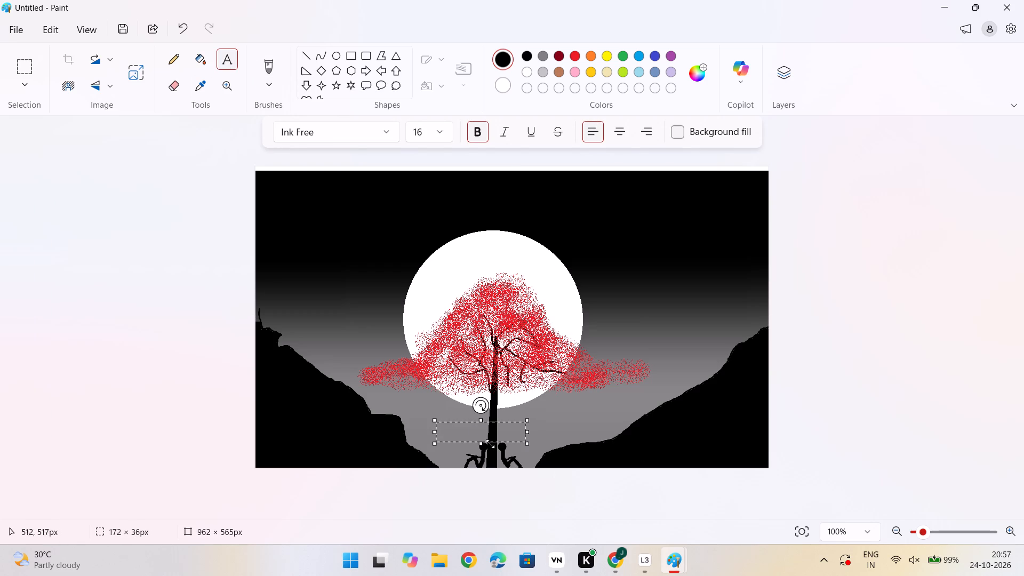
{"action": "left_click_drag", "start_coordinate": [490, 444], "coordinate": [466, 436]}
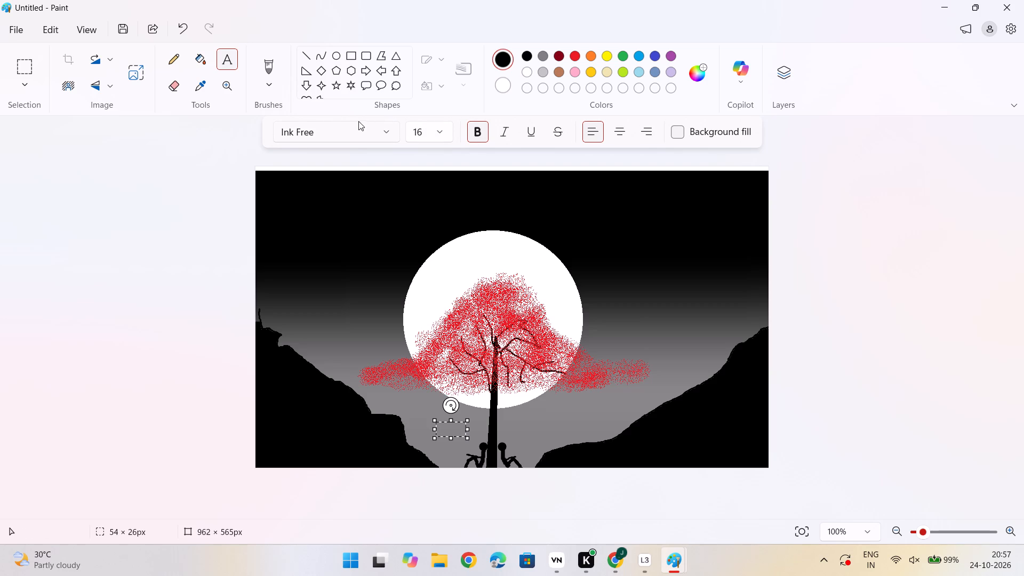
{"action": "left_click", "coordinate": [394, 131]}
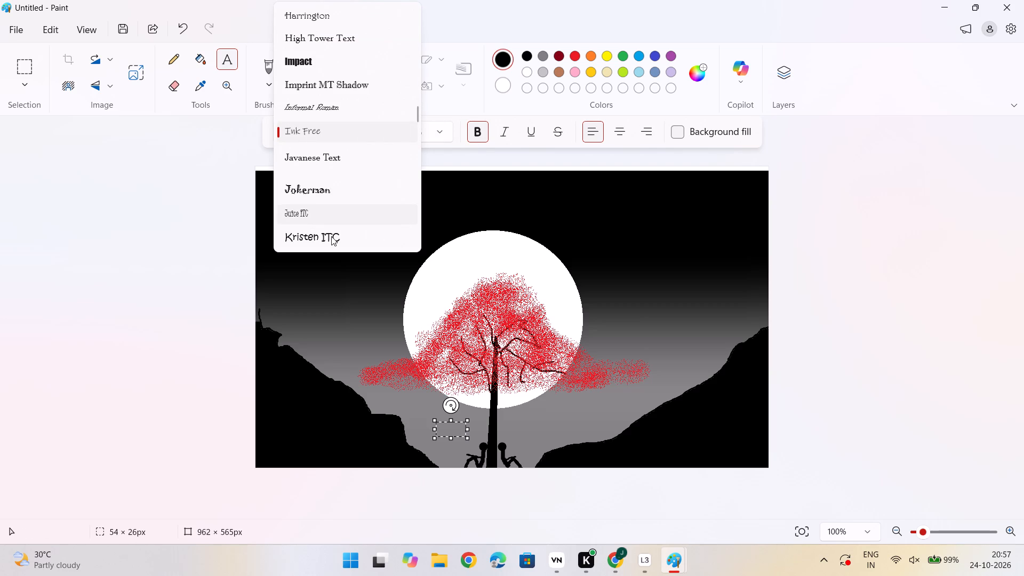
{"action": "left_click", "coordinate": [332, 237]}
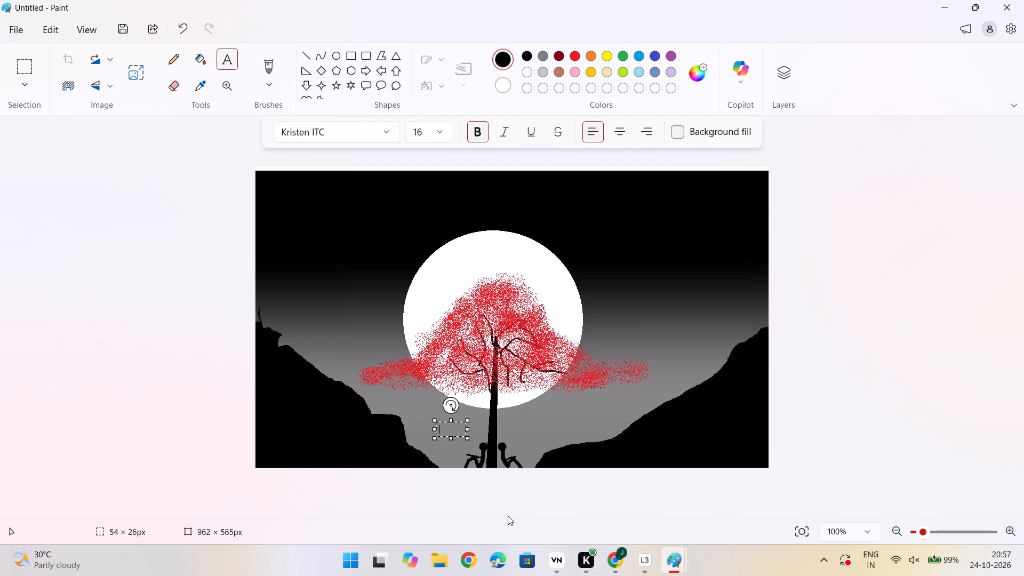
{"action": "key", "text": "y"}
{"action": "key", "text": "e"}
{"action": "key", "text": "s"}
{"action": "left_click", "coordinate": [447, 438]}
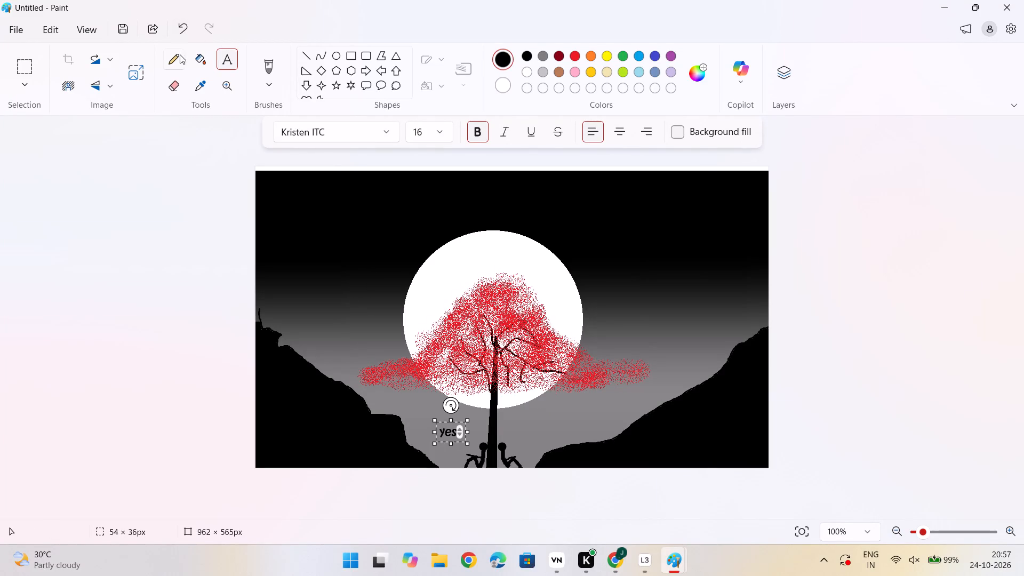
{"action": "left_click", "coordinate": [505, 425]}
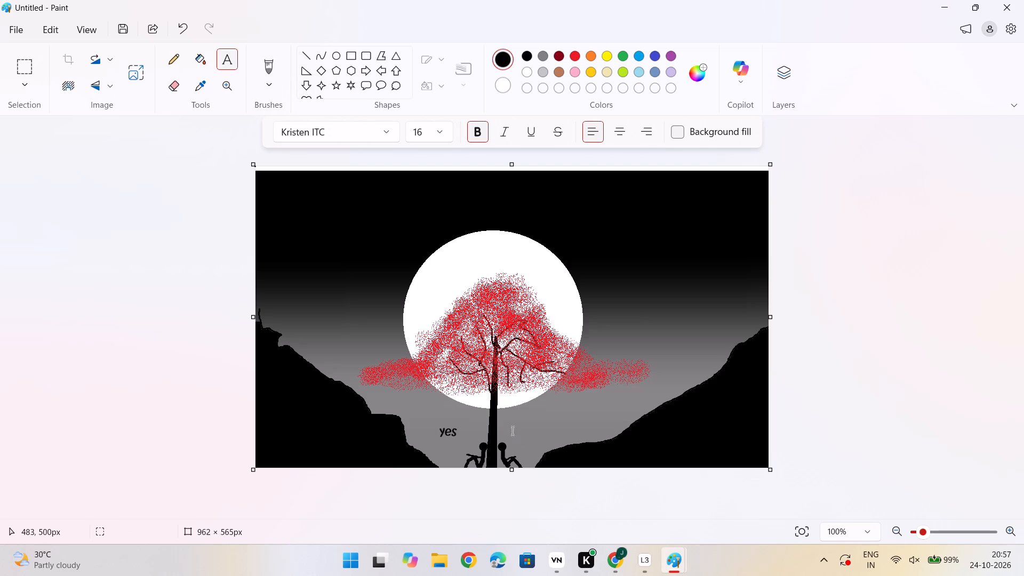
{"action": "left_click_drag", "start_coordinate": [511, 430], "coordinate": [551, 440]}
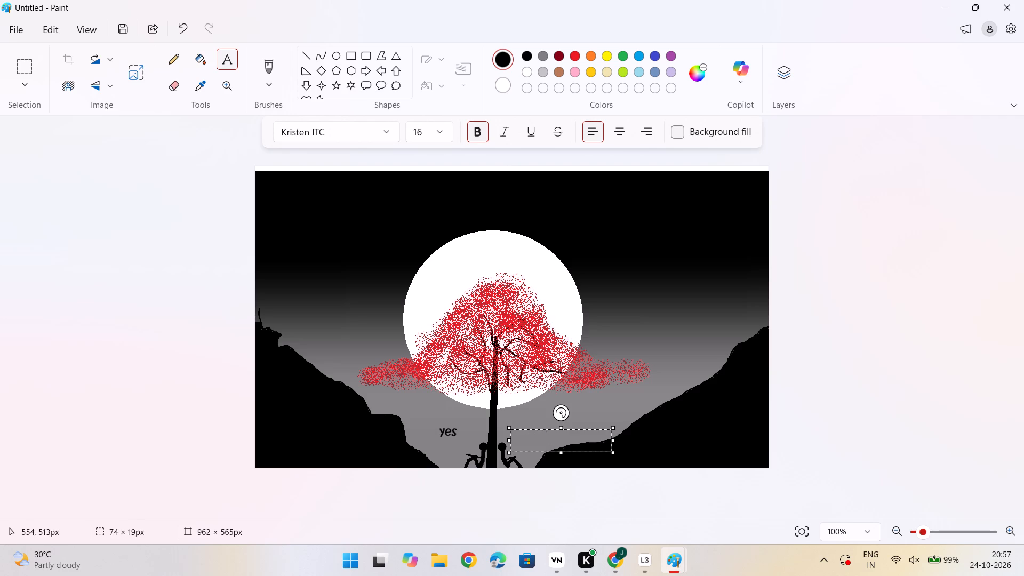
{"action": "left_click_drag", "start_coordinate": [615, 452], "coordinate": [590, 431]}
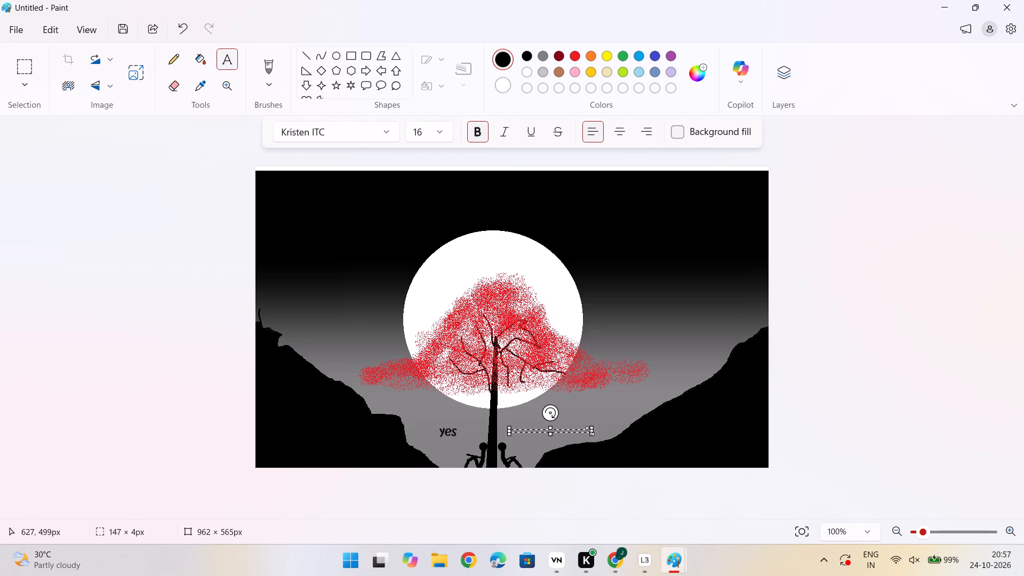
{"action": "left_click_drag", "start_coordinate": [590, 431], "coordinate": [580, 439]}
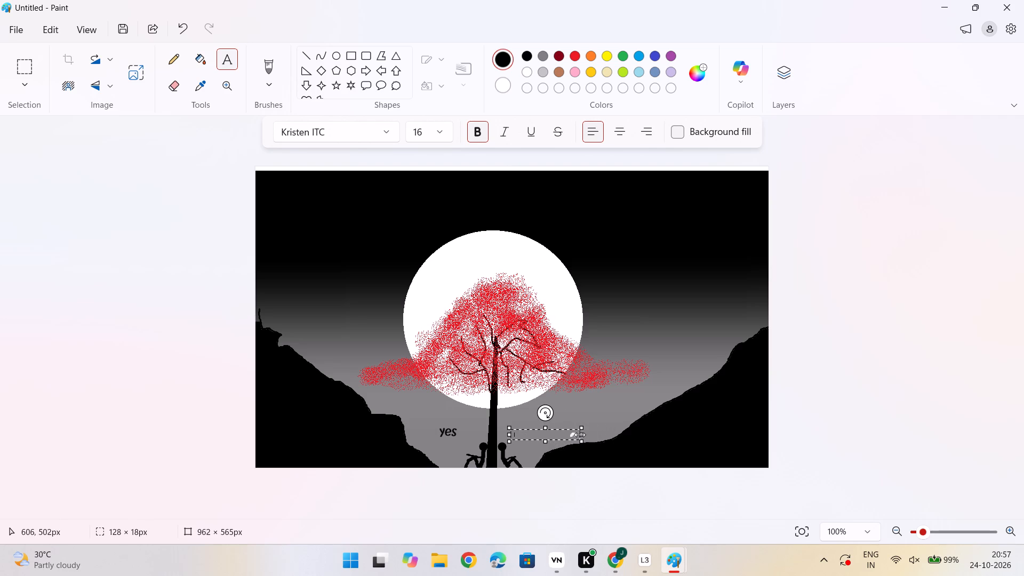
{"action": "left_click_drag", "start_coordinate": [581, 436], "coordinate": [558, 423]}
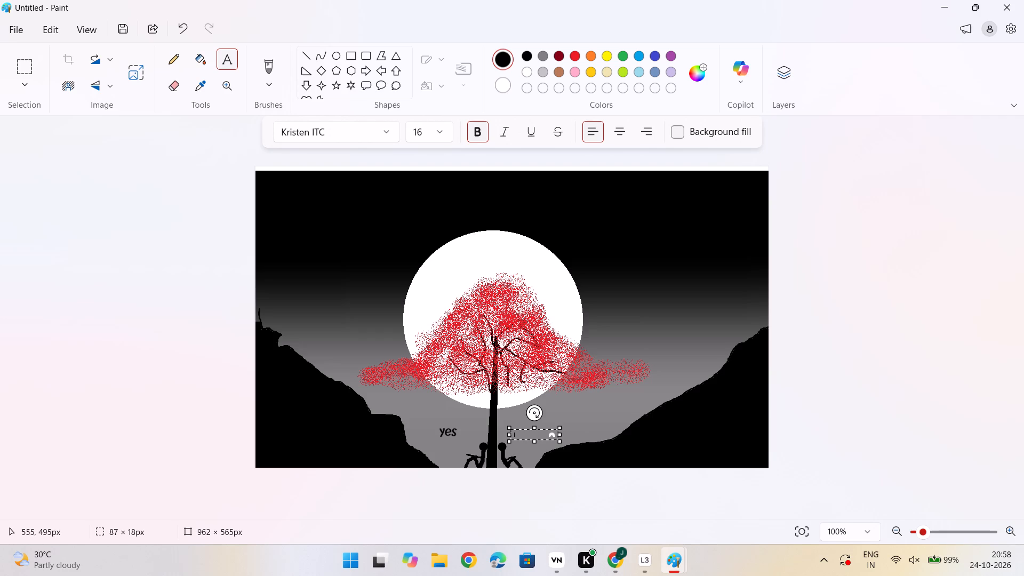
Add the black text "no" above the right seated figure, with a text box tall enough to show the whole word.
{"action": "left_click_drag", "start_coordinate": [546, 442], "coordinate": [516, 417]}
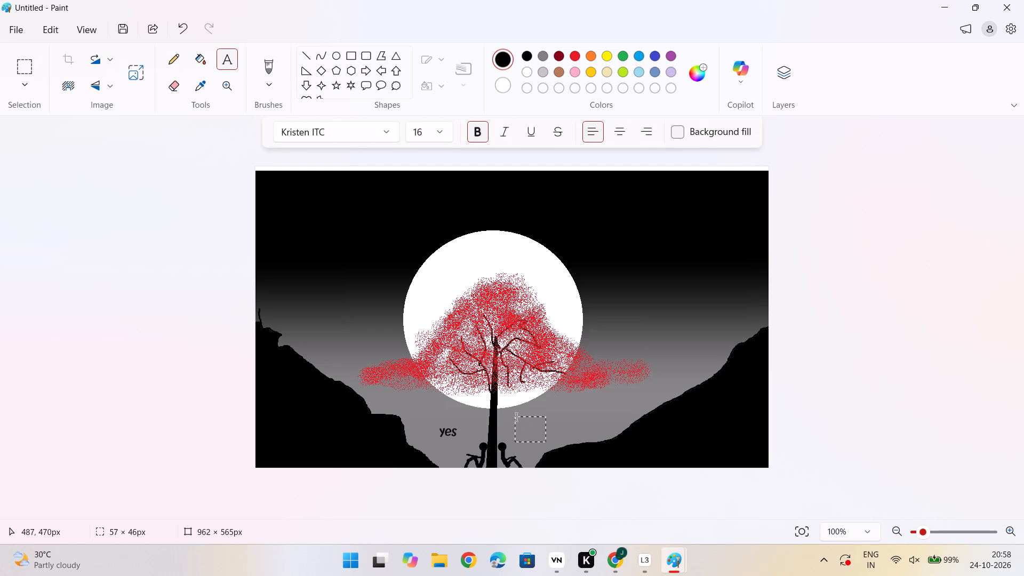
{"action": "left_click_drag", "start_coordinate": [516, 417], "coordinate": [508, 413]}
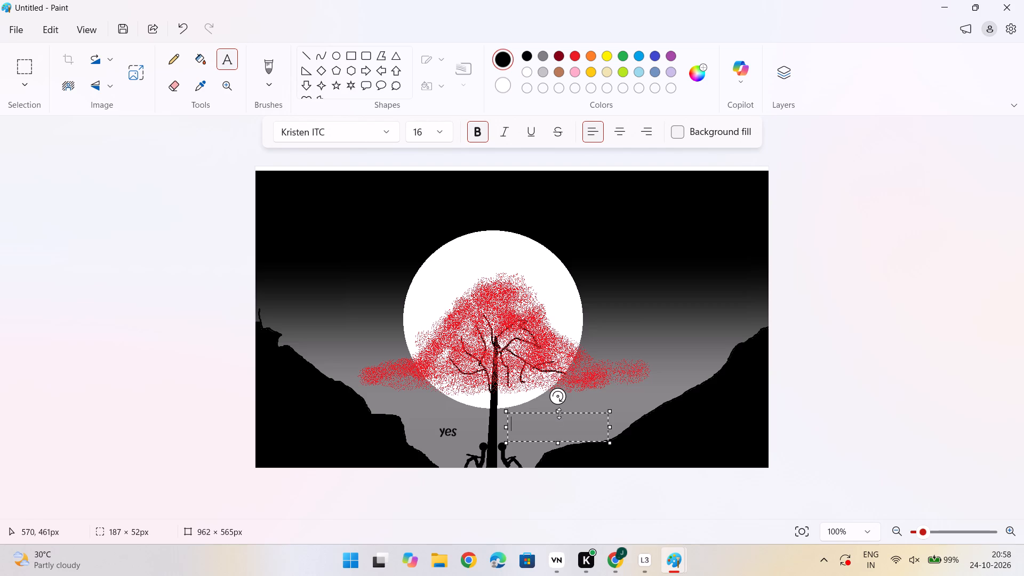
{"action": "left_click_drag", "start_coordinate": [559, 412], "coordinate": [561, 424]}
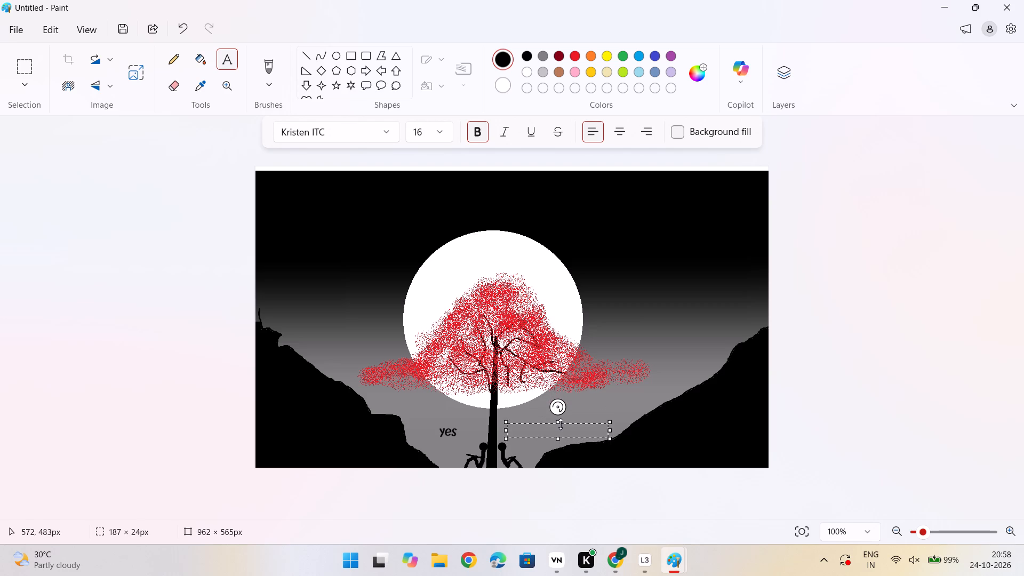
{"action": "type", "text": "no"}
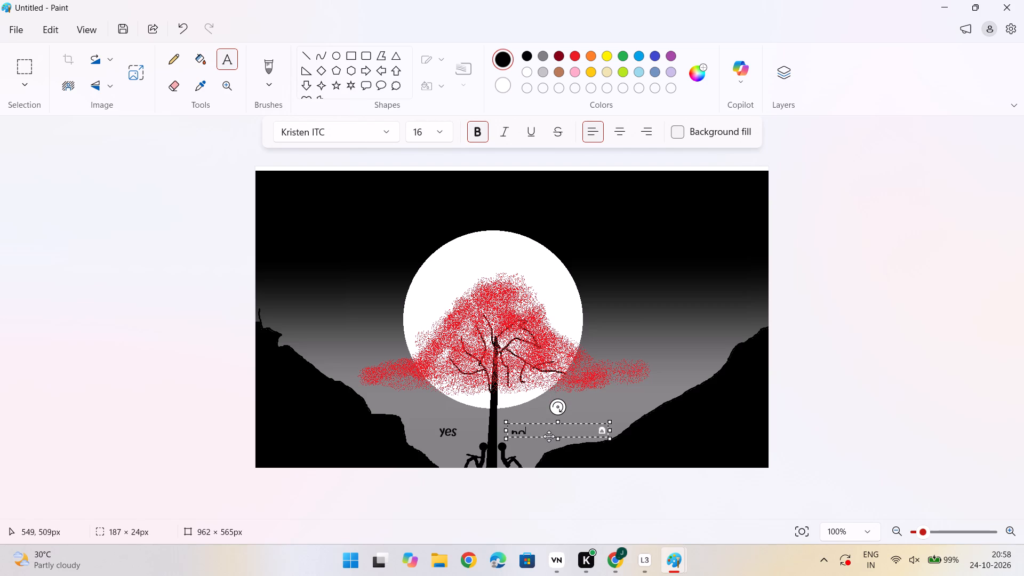
{"action": "left_click", "coordinate": [549, 436]}
{"action": "left_click_drag", "start_coordinate": [551, 433], "coordinate": [552, 428]}
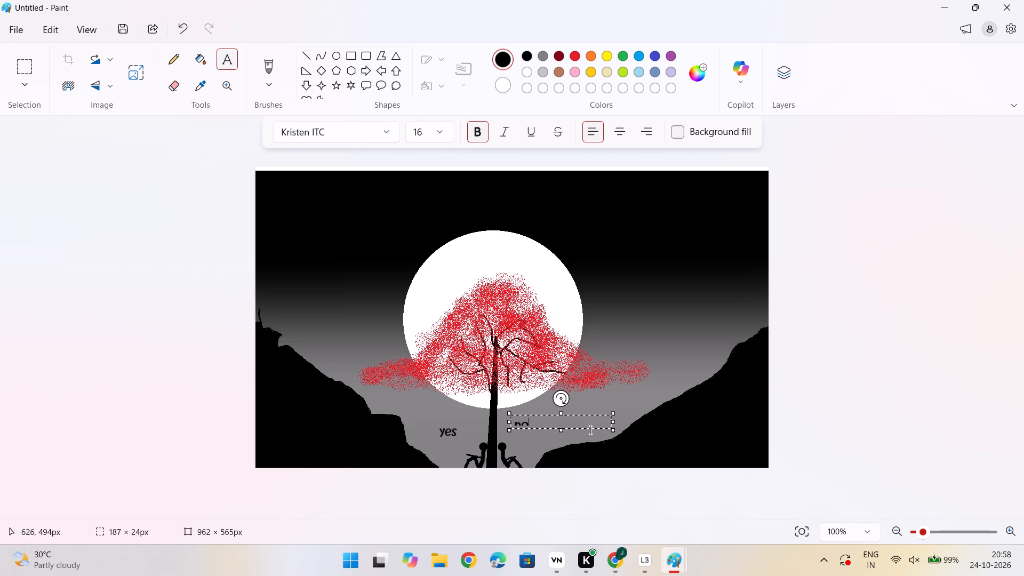
{"action": "left_click_drag", "start_coordinate": [613, 432], "coordinate": [613, 433]}
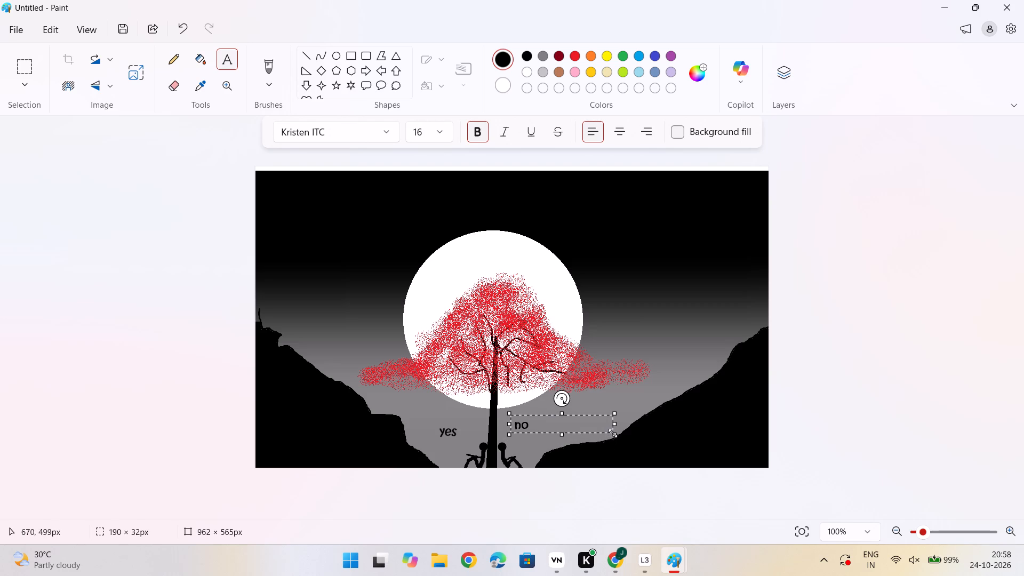
{"action": "left_click_drag", "start_coordinate": [613, 433], "coordinate": [613, 437]}
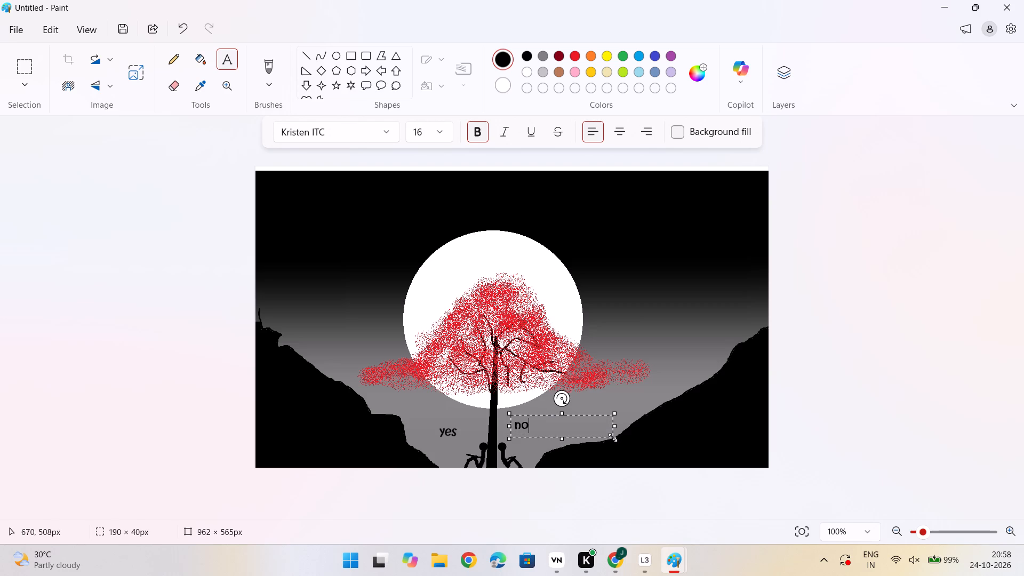
Append a question mark two spaces after "no" and place the finished text on the canvas.
{"action": "key", "text": "space"}
{"action": "key", "text": "space"}
{"action": "key", "text": "space"}
{"action": "key", "text": "space"}
{"action": "key", "text": "space"}
{"action": "key", "text": "slash"}
{"action": "key", "text": "BackSpace"}
{"action": "key", "text": "shift+question"}
{"action": "key", "text": "BackSpace"}
{"action": "key", "text": "BackSpace"}
{"action": "key", "text": "BackSpace"}
{"action": "key", "text": "shift+question"}
{"action": "key", "text": "BackSpace"}
{"action": "key", "text": "BackSpace"}
{"action": "key", "text": "shift+question"}
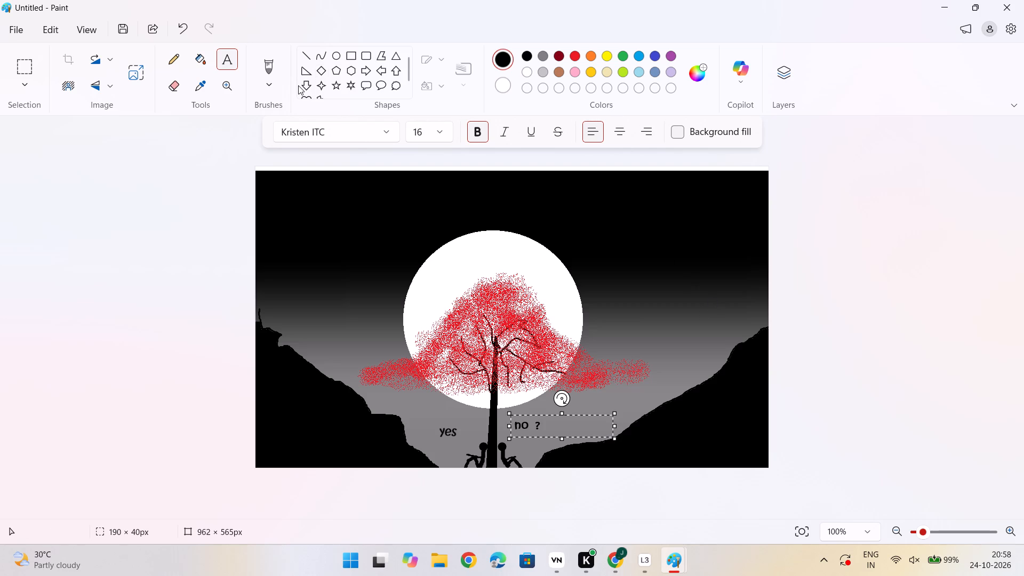
{"action": "left_click", "coordinate": [204, 230]}
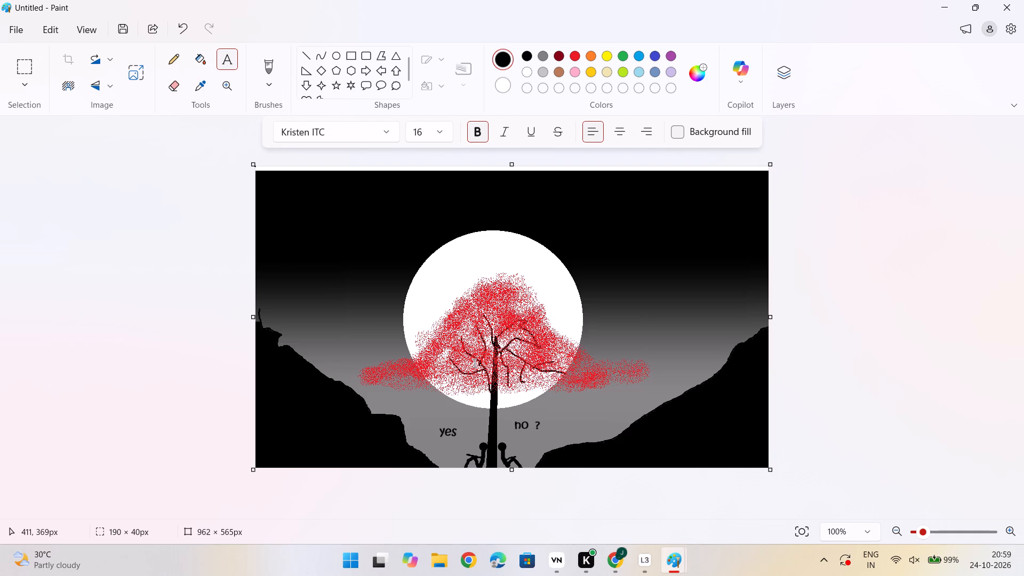
Set the drawing colour to white and switch to the airbrush.
{"action": "left_click", "coordinate": [527, 69]}
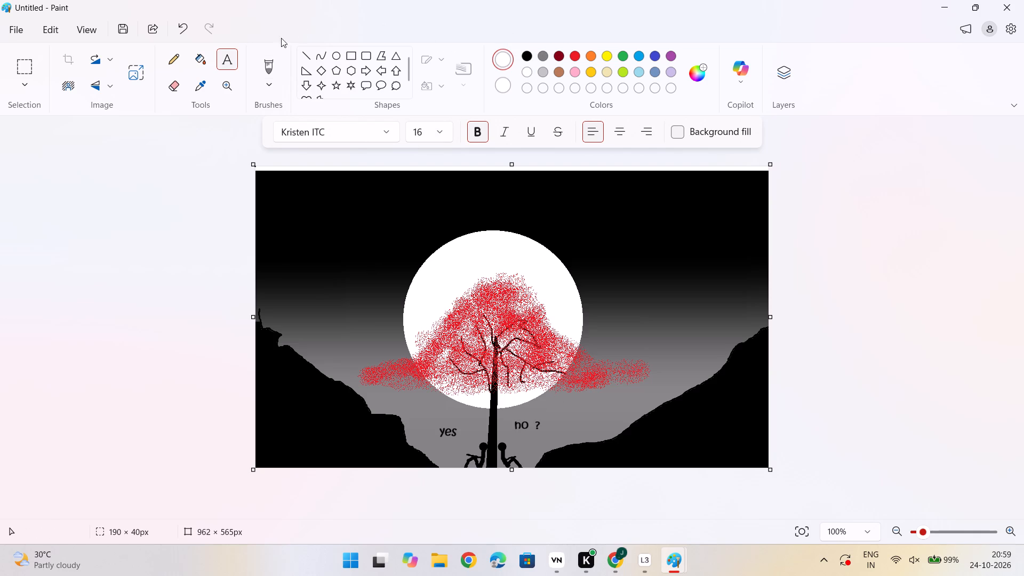
{"action": "left_click", "coordinate": [270, 70]}
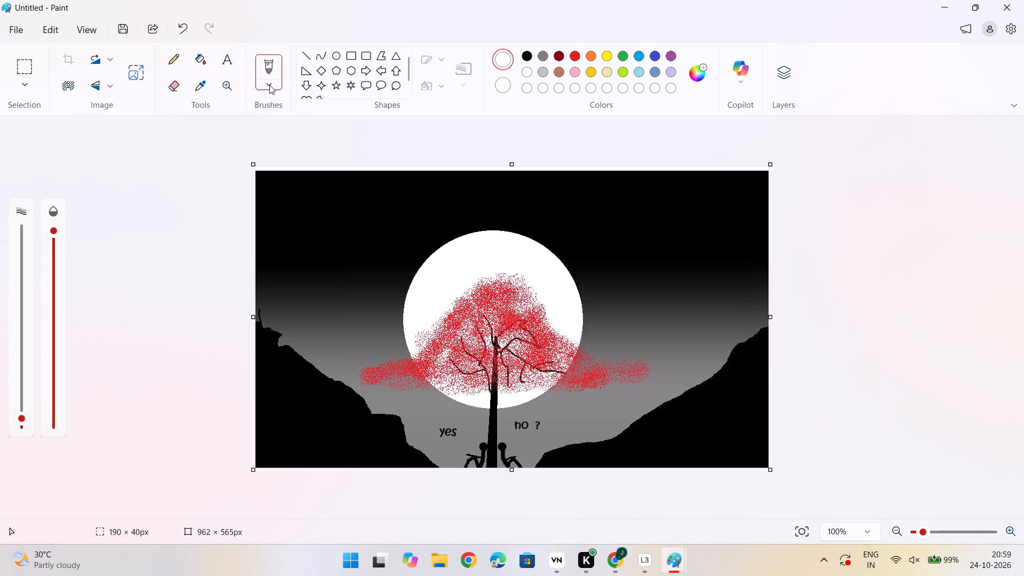
{"action": "left_click", "coordinate": [269, 85]}
{"action": "left_click", "coordinate": [360, 199]}
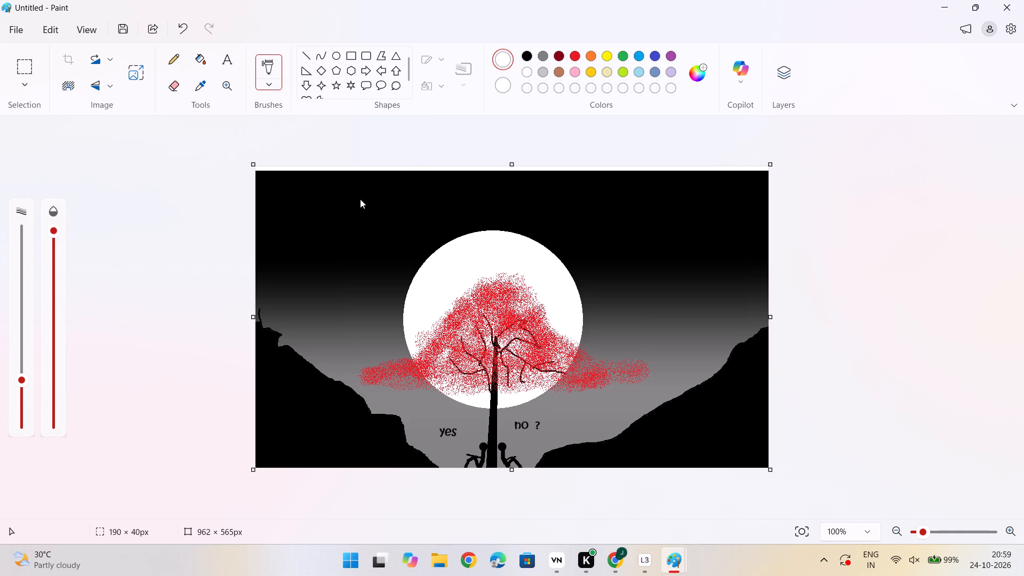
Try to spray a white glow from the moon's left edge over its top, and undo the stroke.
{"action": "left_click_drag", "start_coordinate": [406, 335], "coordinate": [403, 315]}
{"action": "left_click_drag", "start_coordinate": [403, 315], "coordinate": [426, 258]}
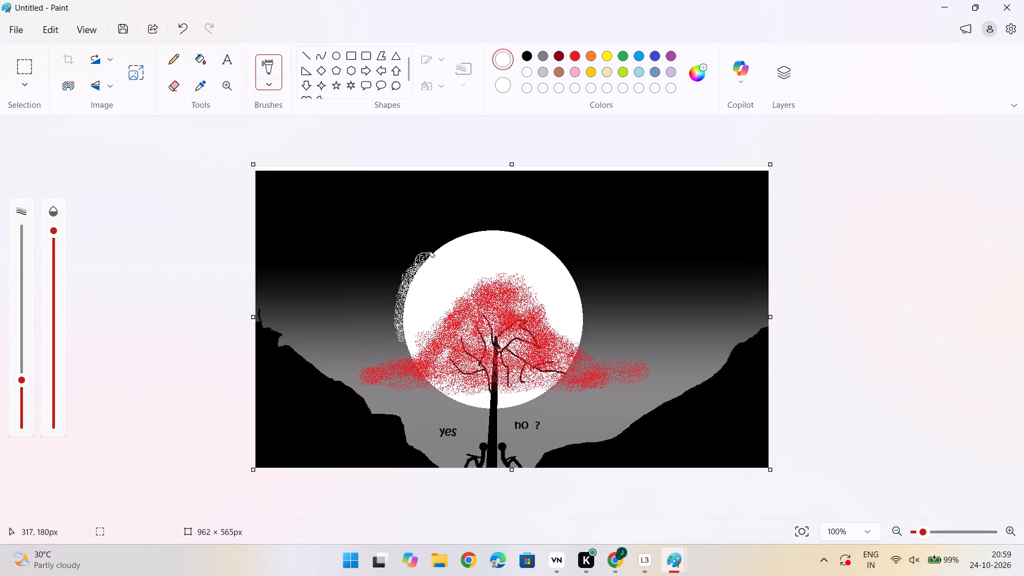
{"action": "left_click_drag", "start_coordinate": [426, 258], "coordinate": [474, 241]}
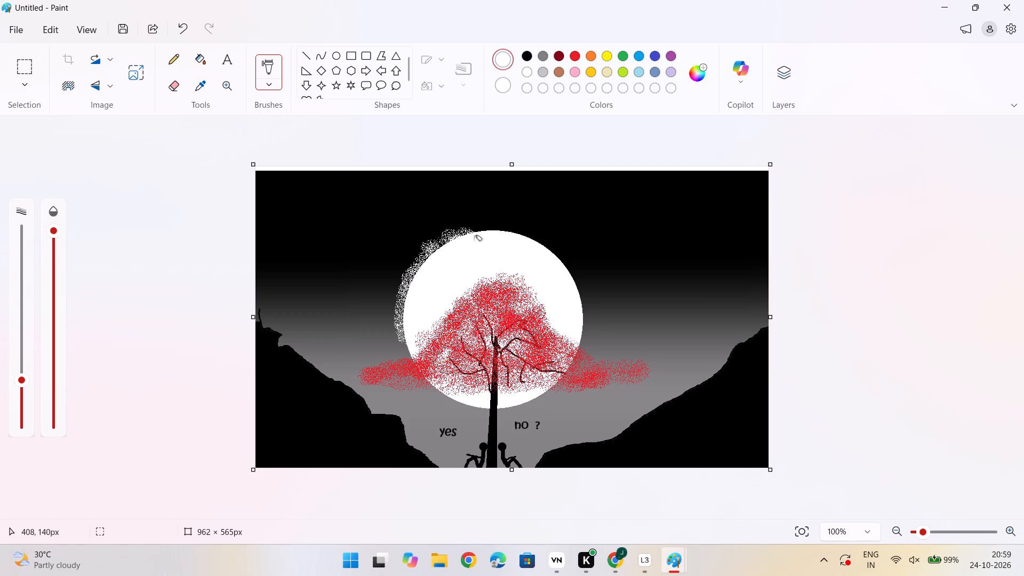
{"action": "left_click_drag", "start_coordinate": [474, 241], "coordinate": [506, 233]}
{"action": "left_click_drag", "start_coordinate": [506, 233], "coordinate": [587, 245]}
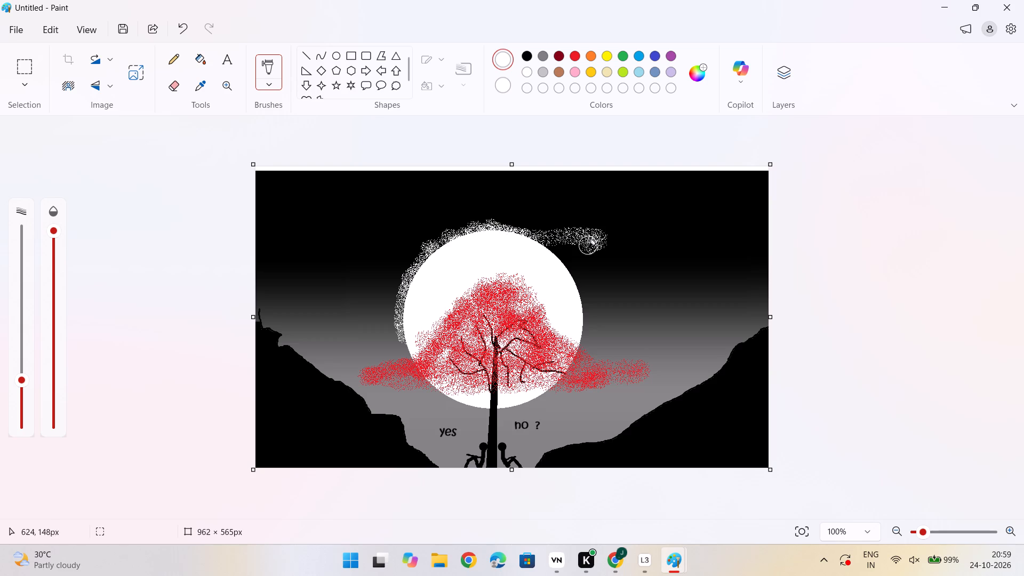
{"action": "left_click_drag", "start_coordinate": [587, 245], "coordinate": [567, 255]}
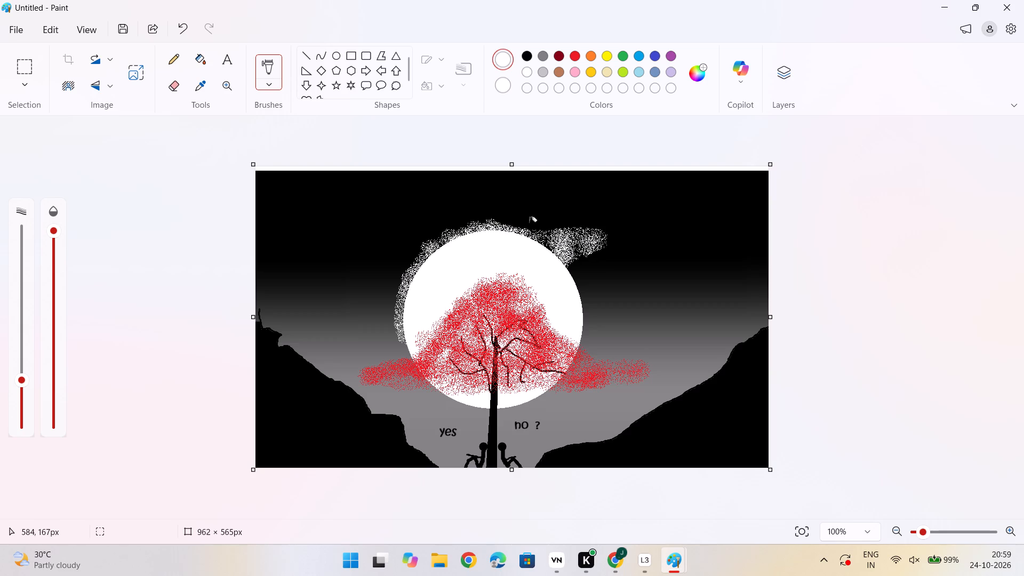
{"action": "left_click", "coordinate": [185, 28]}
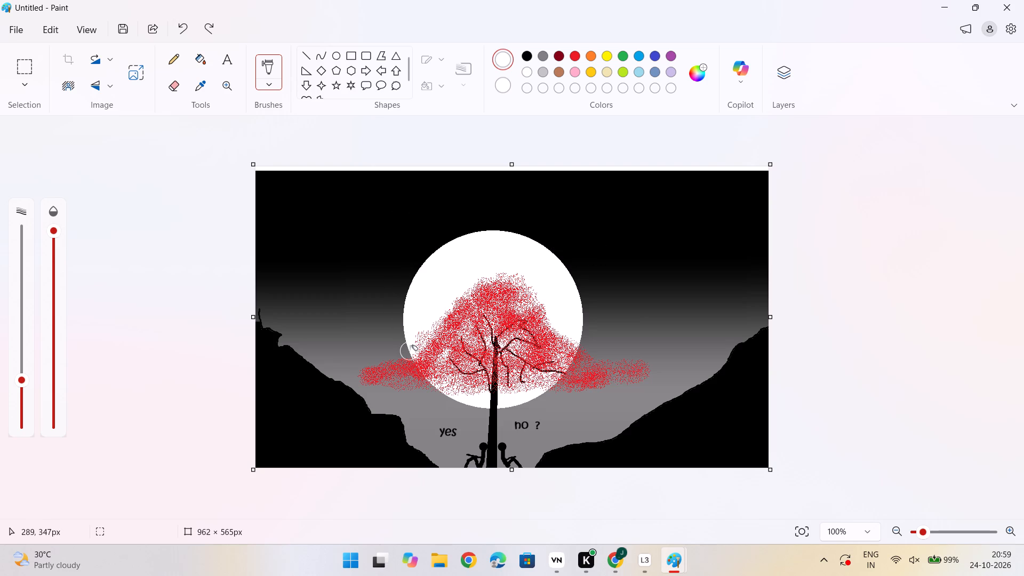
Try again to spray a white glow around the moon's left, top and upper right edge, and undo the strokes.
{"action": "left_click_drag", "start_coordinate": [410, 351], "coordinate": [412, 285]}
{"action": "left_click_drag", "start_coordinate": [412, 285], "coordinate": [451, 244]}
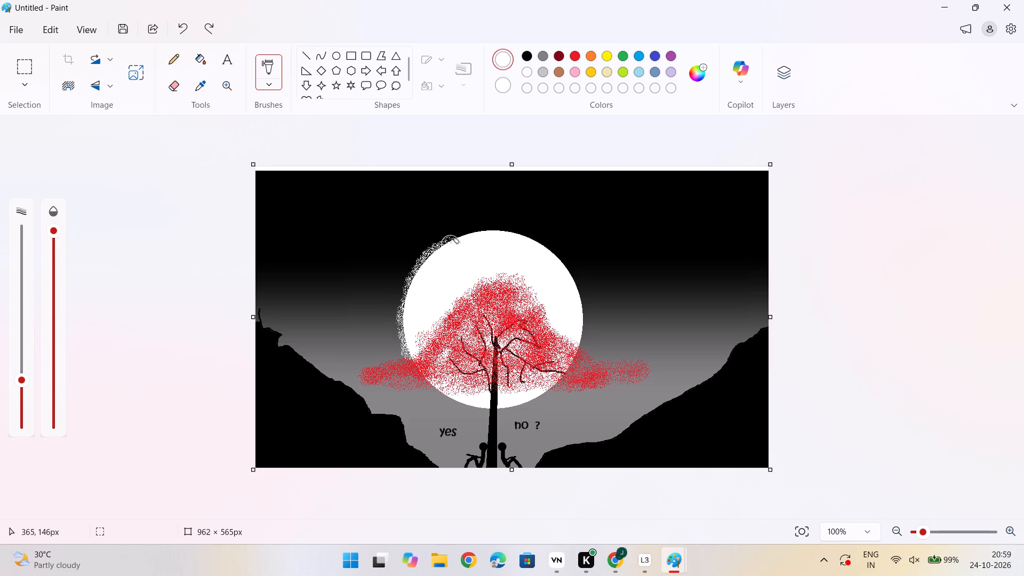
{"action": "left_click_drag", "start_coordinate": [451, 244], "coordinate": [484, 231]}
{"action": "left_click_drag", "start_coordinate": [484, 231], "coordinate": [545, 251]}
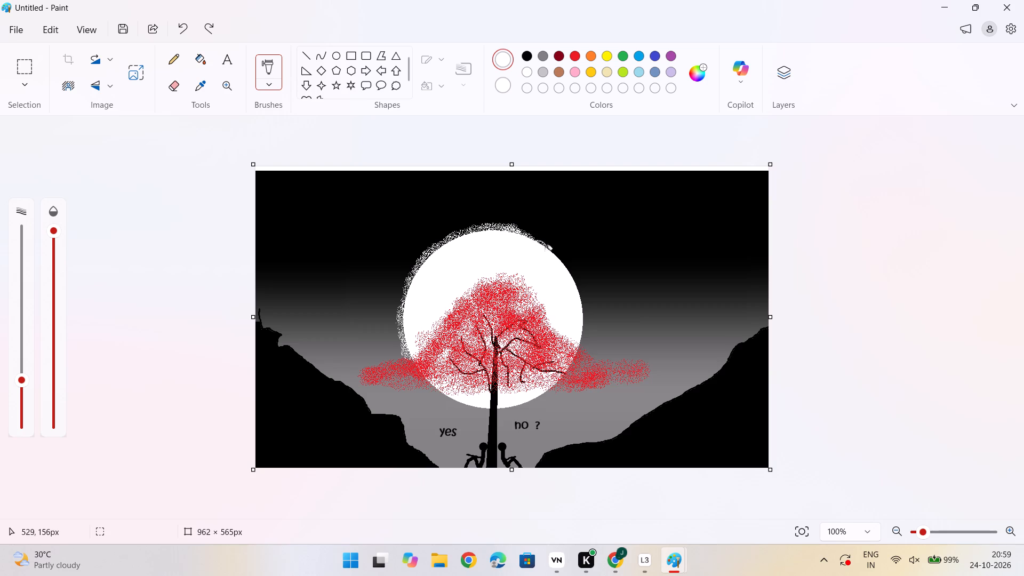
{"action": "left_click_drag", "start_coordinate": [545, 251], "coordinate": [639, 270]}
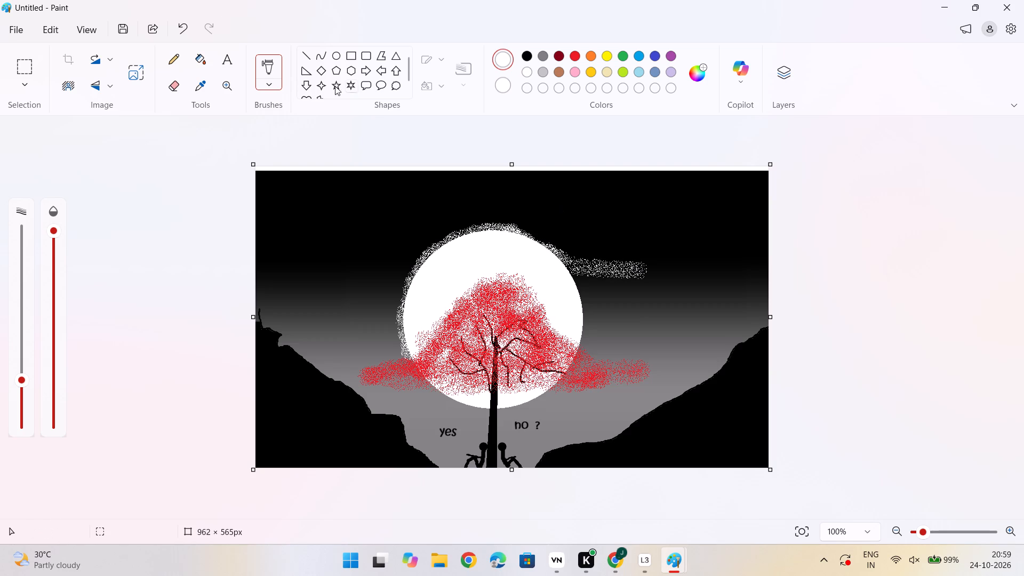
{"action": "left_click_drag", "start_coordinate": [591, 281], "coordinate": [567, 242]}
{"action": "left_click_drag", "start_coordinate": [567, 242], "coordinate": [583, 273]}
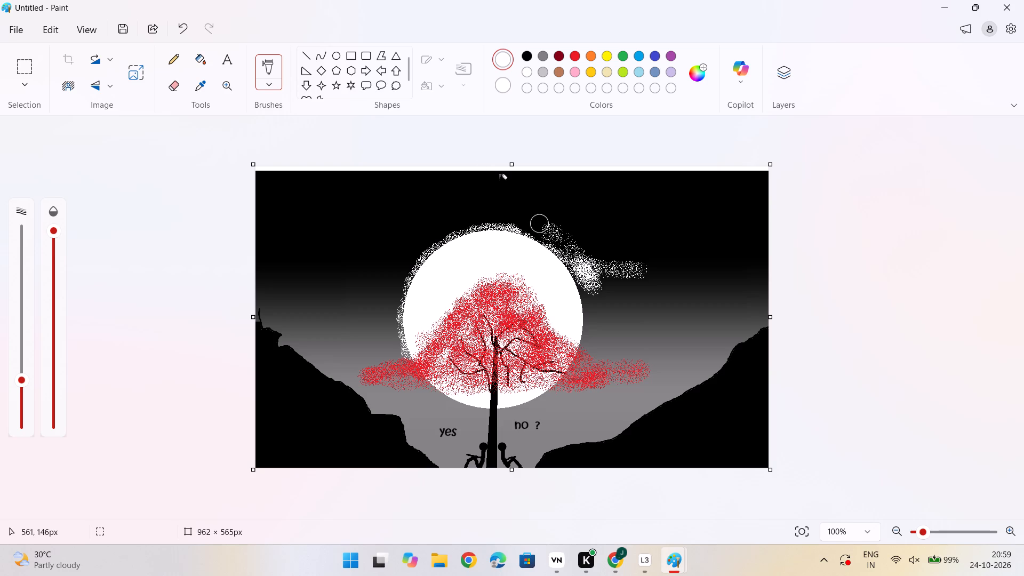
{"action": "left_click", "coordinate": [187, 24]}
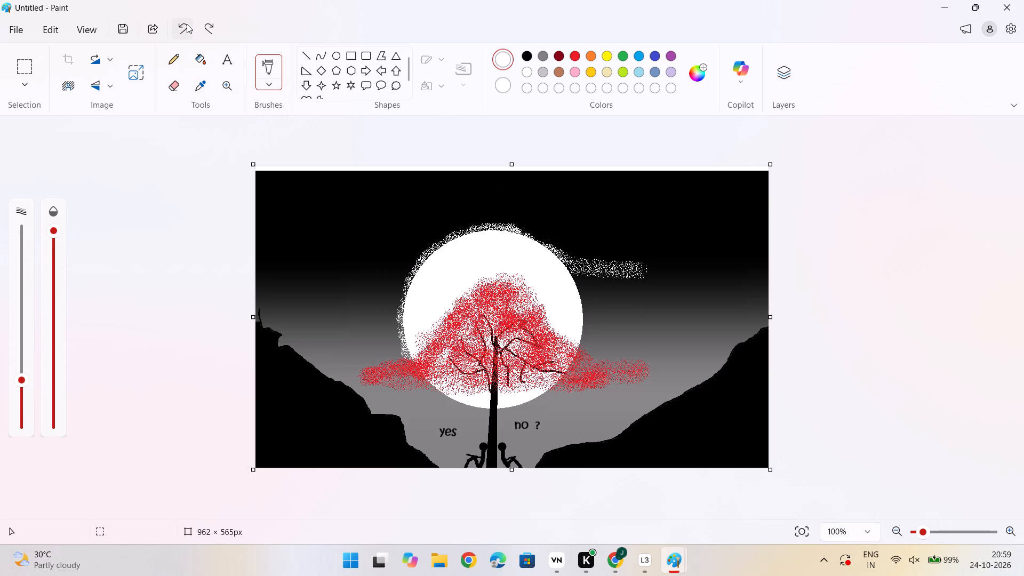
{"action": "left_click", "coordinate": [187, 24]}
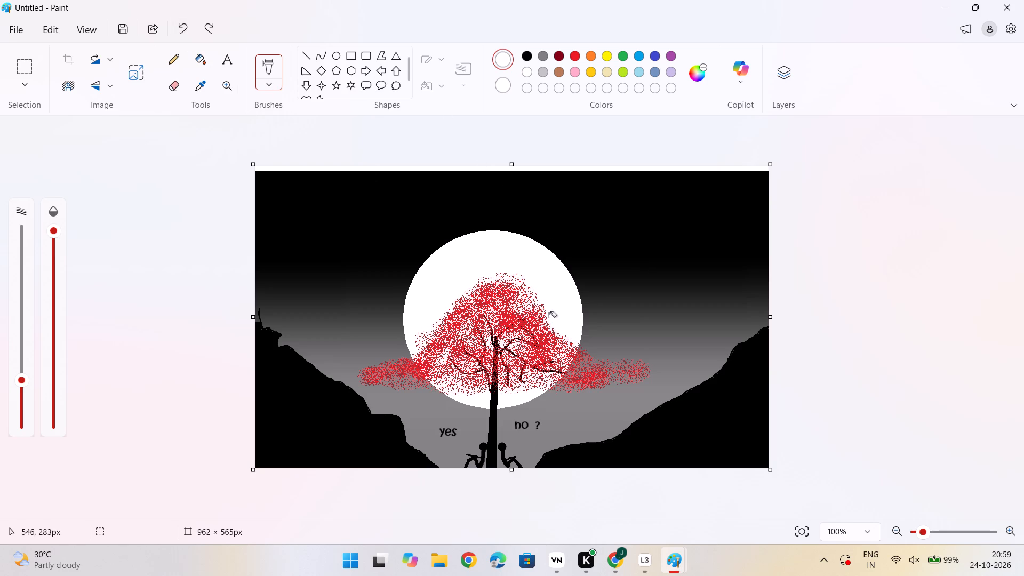
Spray a white glow along the moon's edge from its right side over the top to its left side.
{"action": "left_click_drag", "start_coordinate": [581, 342], "coordinate": [582, 332]}
{"action": "left_click_drag", "start_coordinate": [582, 332], "coordinate": [553, 251]}
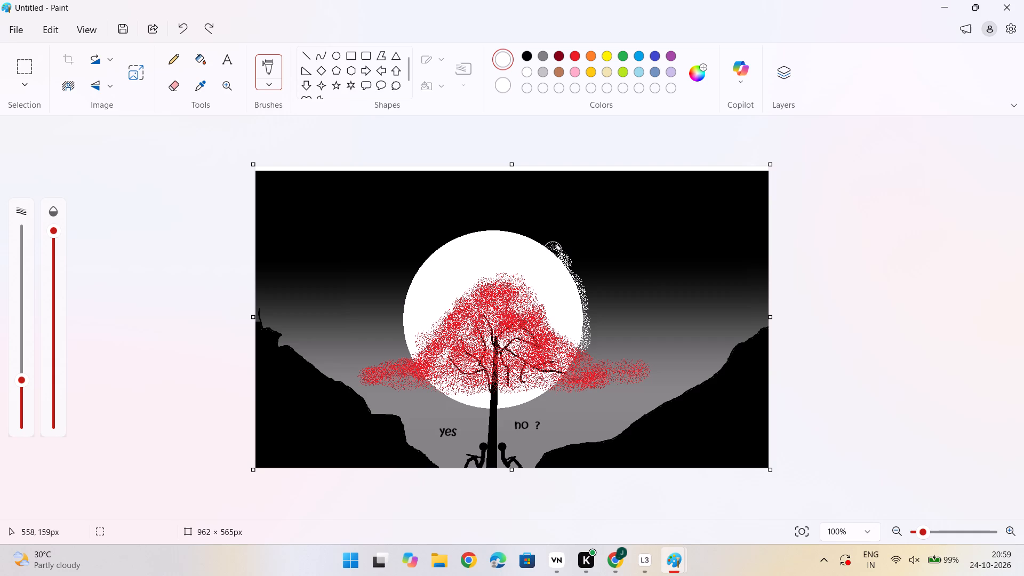
{"action": "left_click_drag", "start_coordinate": [553, 251], "coordinate": [480, 231]}
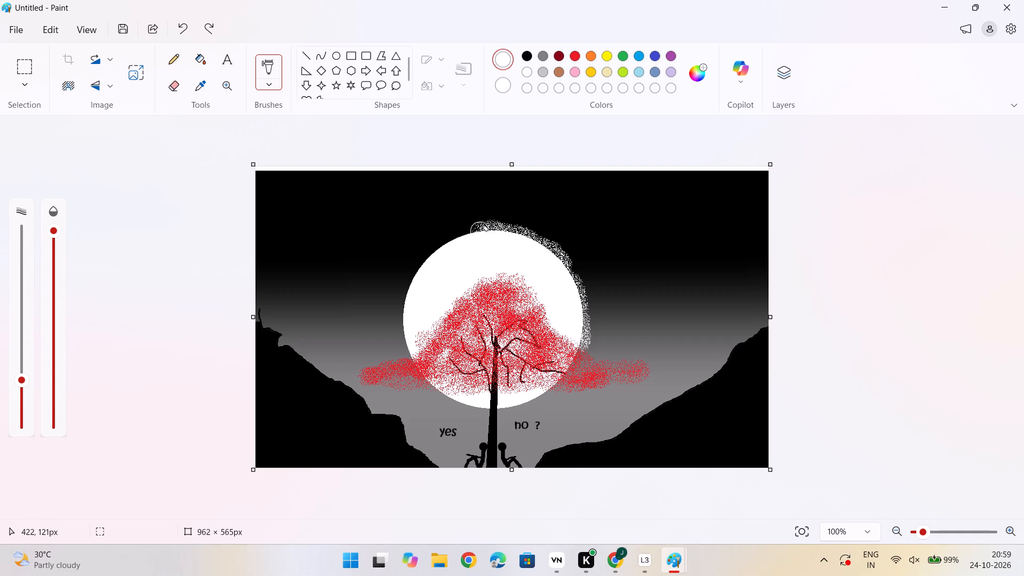
{"action": "left_click_drag", "start_coordinate": [480, 231], "coordinate": [418, 267]}
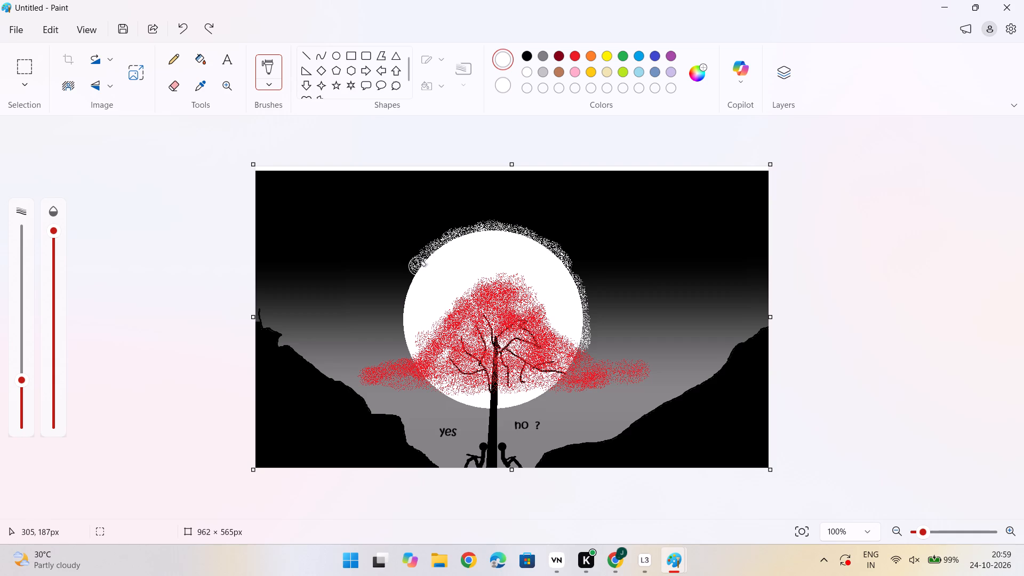
{"action": "left_click_drag", "start_coordinate": [418, 267], "coordinate": [399, 325]}
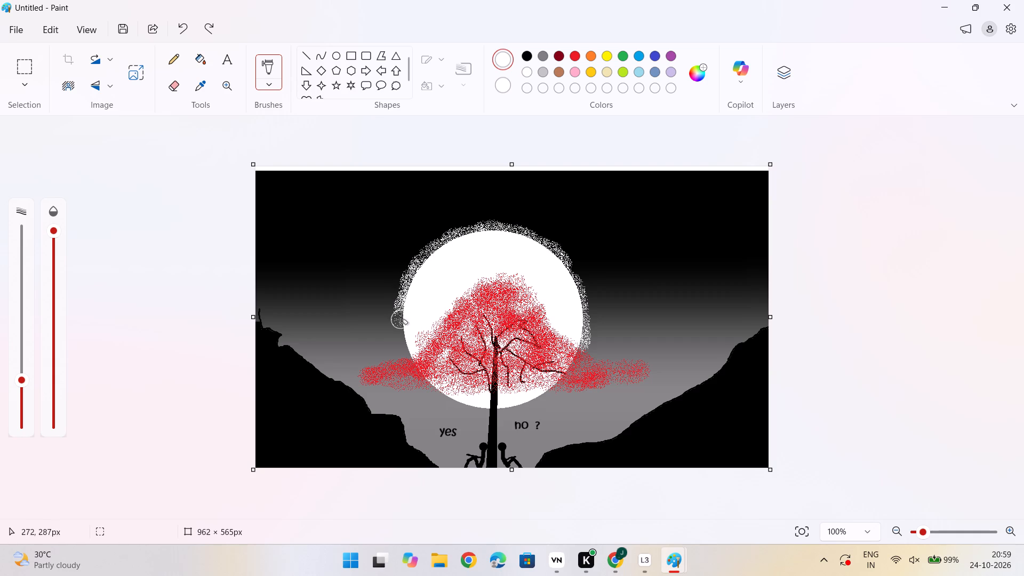
{"action": "left_click_drag", "start_coordinate": [399, 325], "coordinate": [407, 346]}
Continue the white sprayed glow around the moon's lower edge on both sides of the trunk, joining the upper glow.
{"action": "left_click_drag", "start_coordinate": [432, 388], "coordinate": [455, 405]}
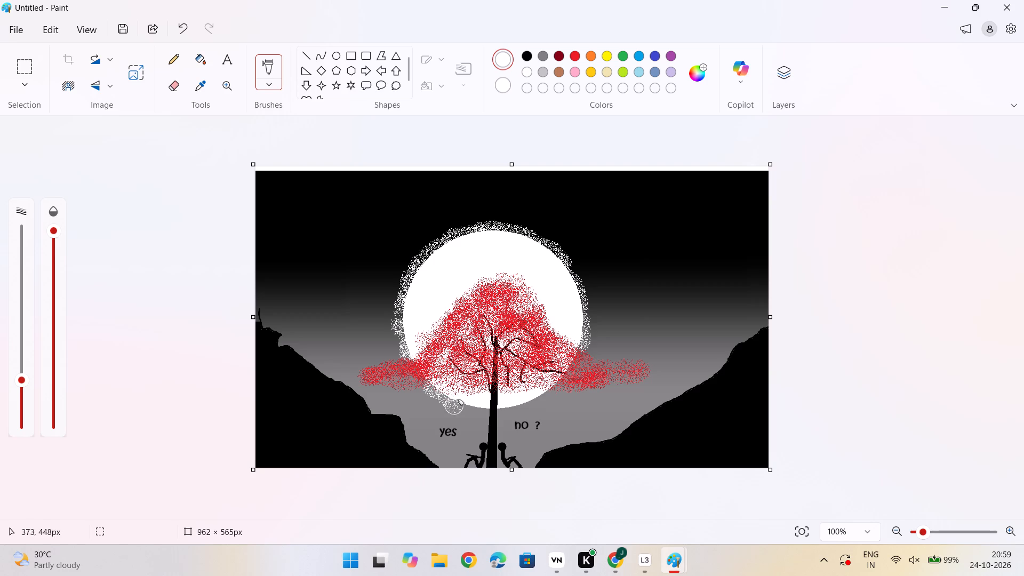
{"action": "left_click_drag", "start_coordinate": [455, 405], "coordinate": [485, 406]}
{"action": "left_click_drag", "start_coordinate": [507, 410], "coordinate": [549, 386]}
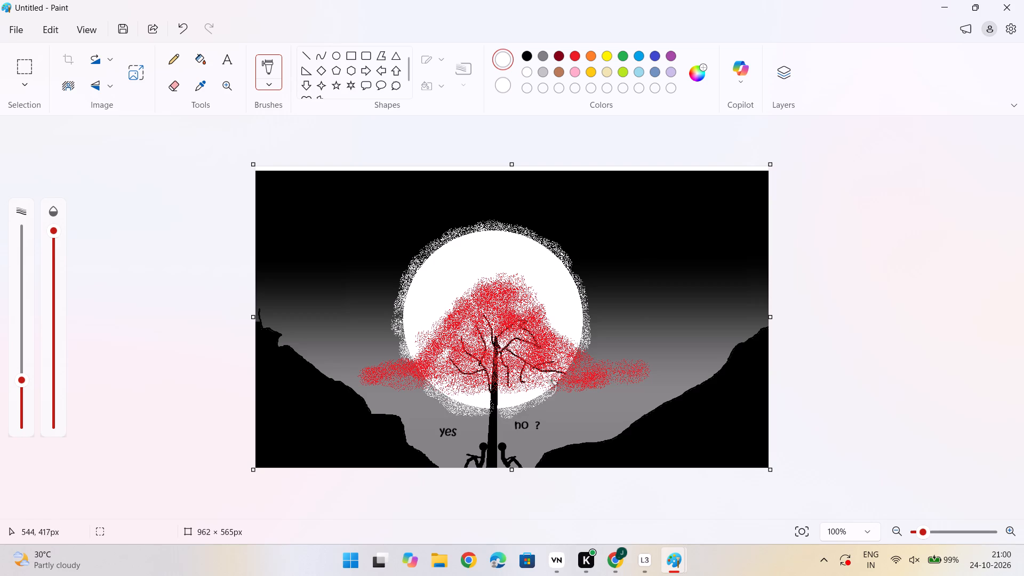
{"action": "left_click_drag", "start_coordinate": [549, 386], "coordinate": [579, 346]}
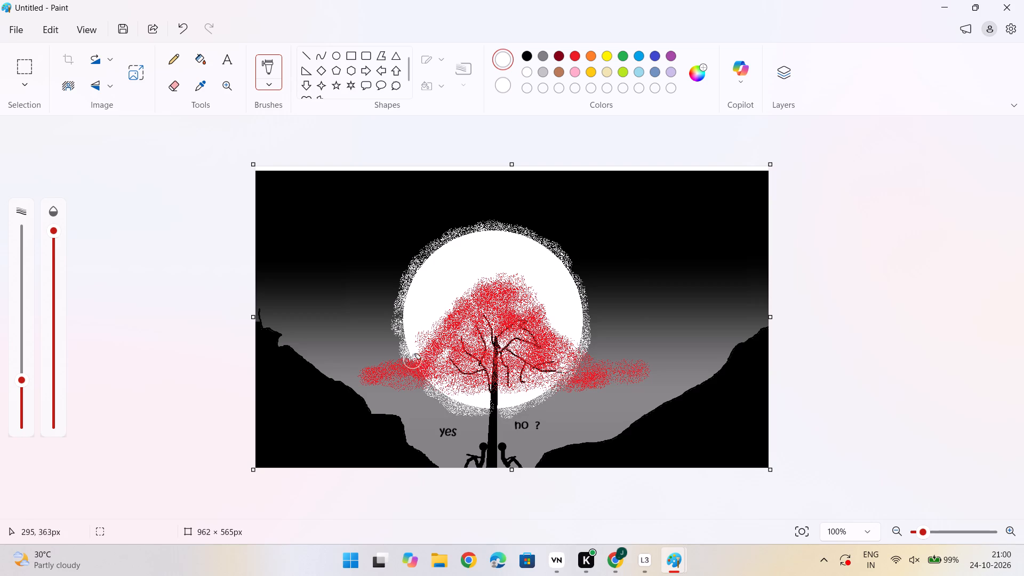
{"action": "left_click_drag", "start_coordinate": [412, 361], "coordinate": [426, 382]}
Spray black speckled shading on the moon's face, inside its left and right edges.
{"action": "left_click", "coordinate": [527, 52]}
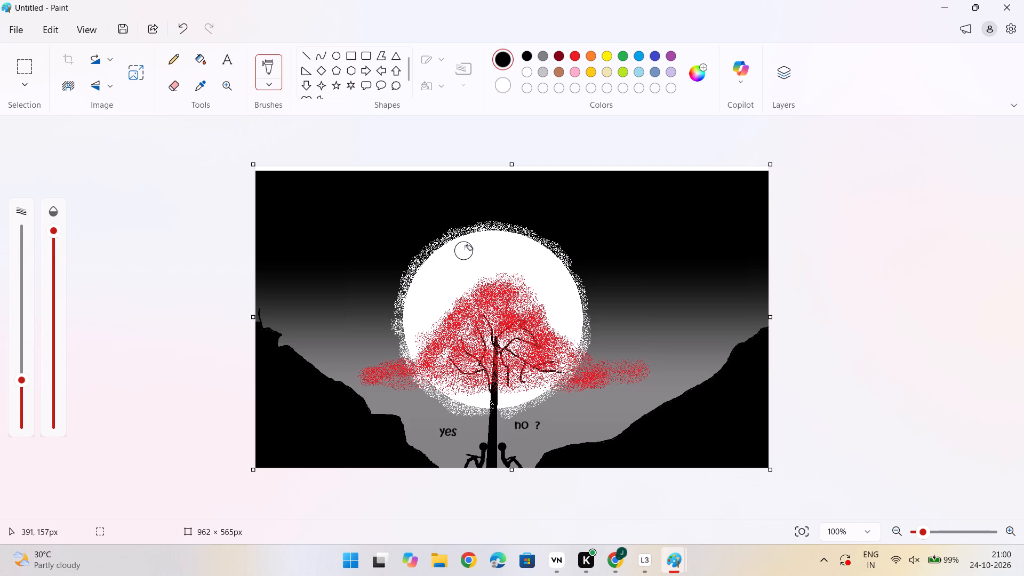
{"action": "left_click_drag", "start_coordinate": [464, 251], "coordinate": [428, 318]}
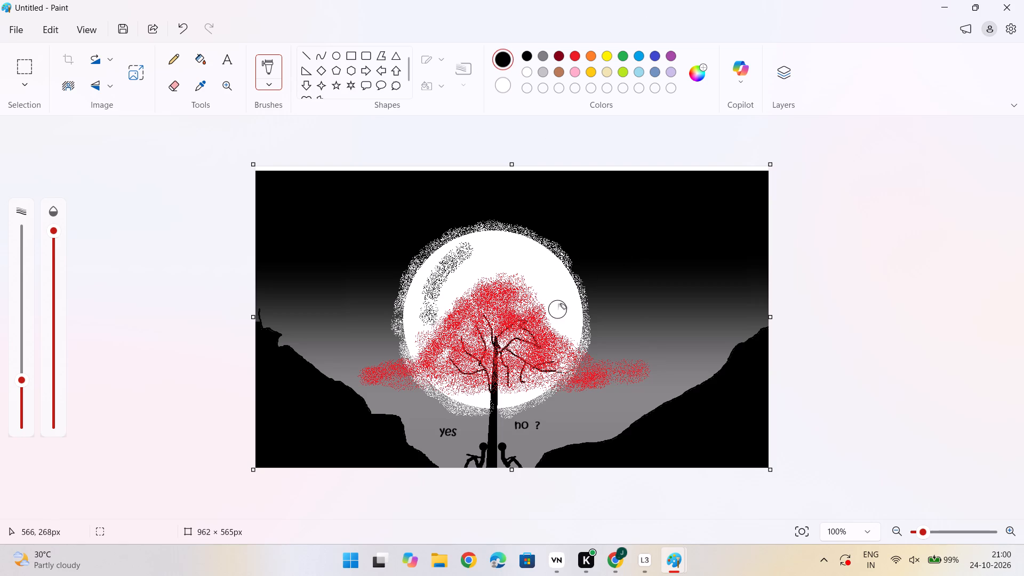
{"action": "left_click_drag", "start_coordinate": [569, 314], "coordinate": [571, 291]}
{"action": "left_click_drag", "start_coordinate": [571, 291], "coordinate": [571, 291]}
{"action": "left_click_drag", "start_coordinate": [419, 326], "coordinate": [419, 283]}
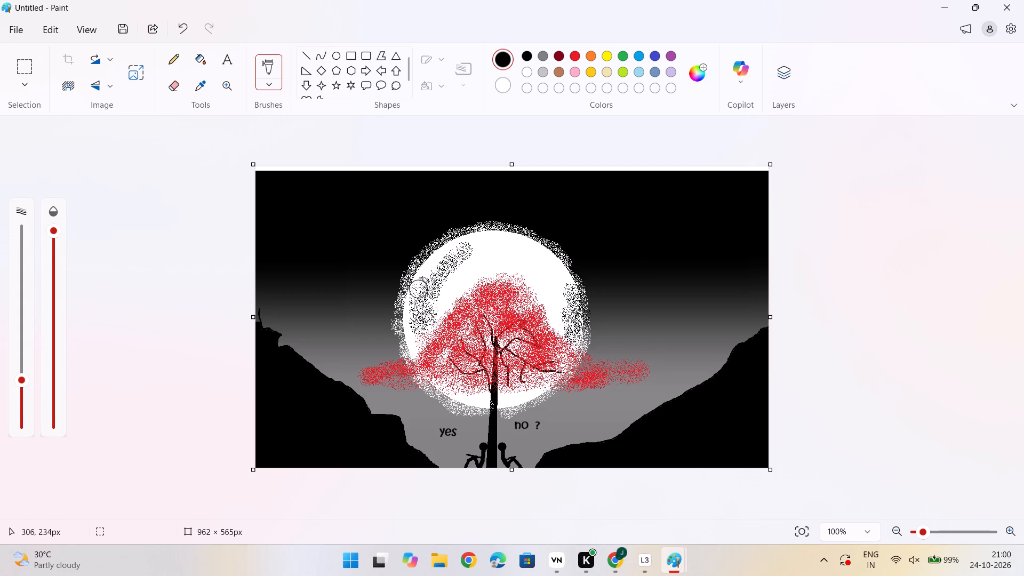
{"action": "left_click_drag", "start_coordinate": [419, 283], "coordinate": [433, 257]}
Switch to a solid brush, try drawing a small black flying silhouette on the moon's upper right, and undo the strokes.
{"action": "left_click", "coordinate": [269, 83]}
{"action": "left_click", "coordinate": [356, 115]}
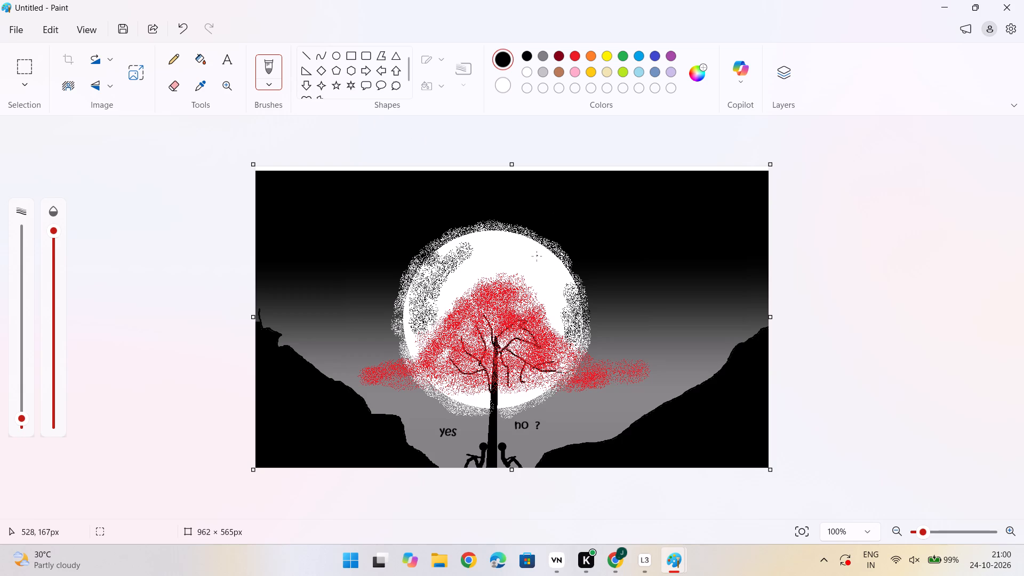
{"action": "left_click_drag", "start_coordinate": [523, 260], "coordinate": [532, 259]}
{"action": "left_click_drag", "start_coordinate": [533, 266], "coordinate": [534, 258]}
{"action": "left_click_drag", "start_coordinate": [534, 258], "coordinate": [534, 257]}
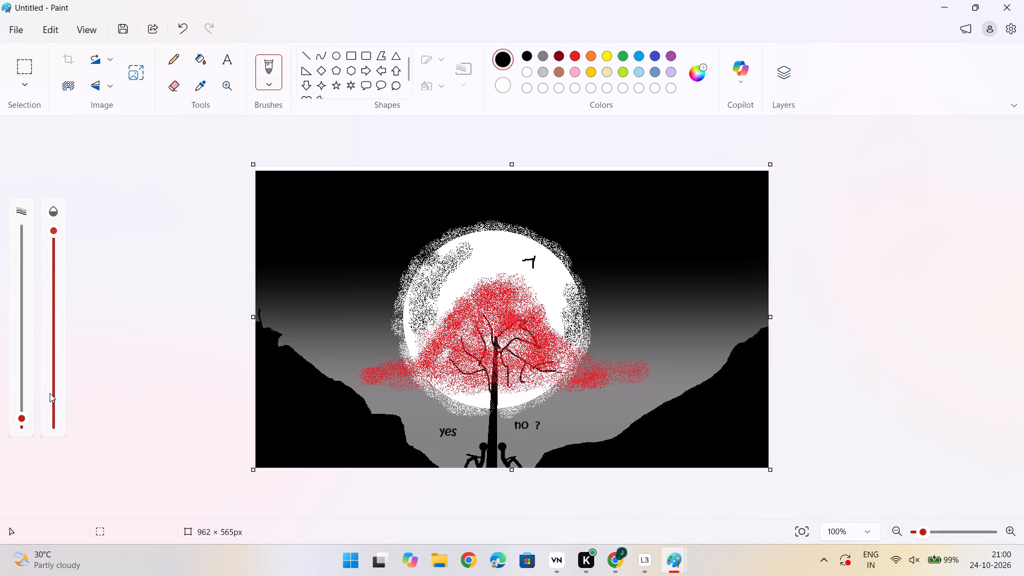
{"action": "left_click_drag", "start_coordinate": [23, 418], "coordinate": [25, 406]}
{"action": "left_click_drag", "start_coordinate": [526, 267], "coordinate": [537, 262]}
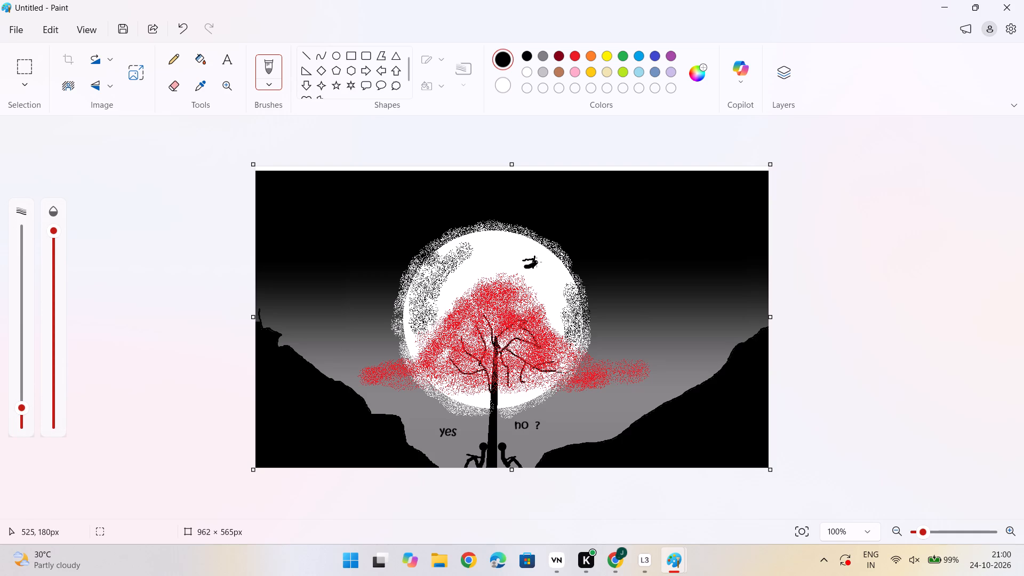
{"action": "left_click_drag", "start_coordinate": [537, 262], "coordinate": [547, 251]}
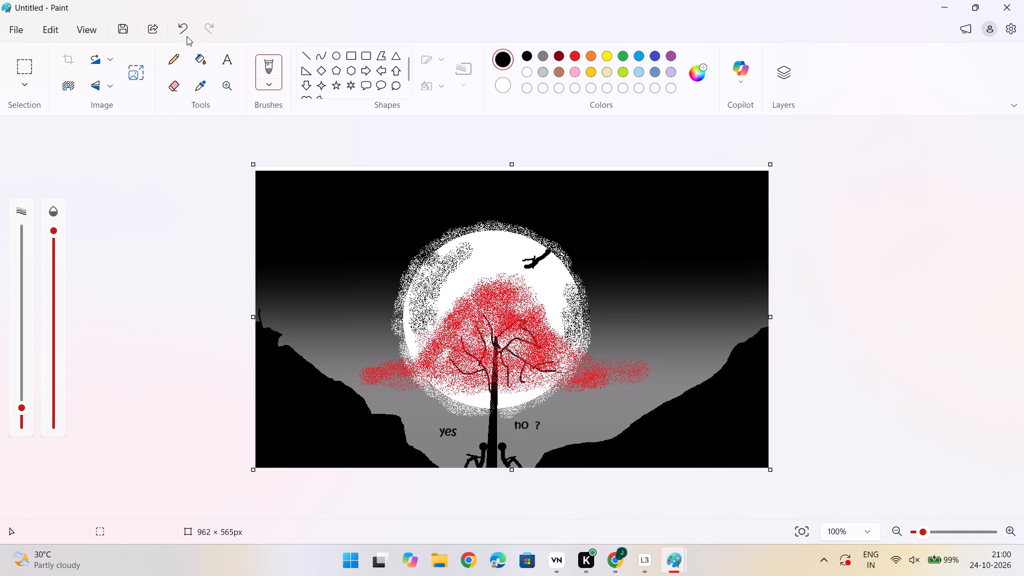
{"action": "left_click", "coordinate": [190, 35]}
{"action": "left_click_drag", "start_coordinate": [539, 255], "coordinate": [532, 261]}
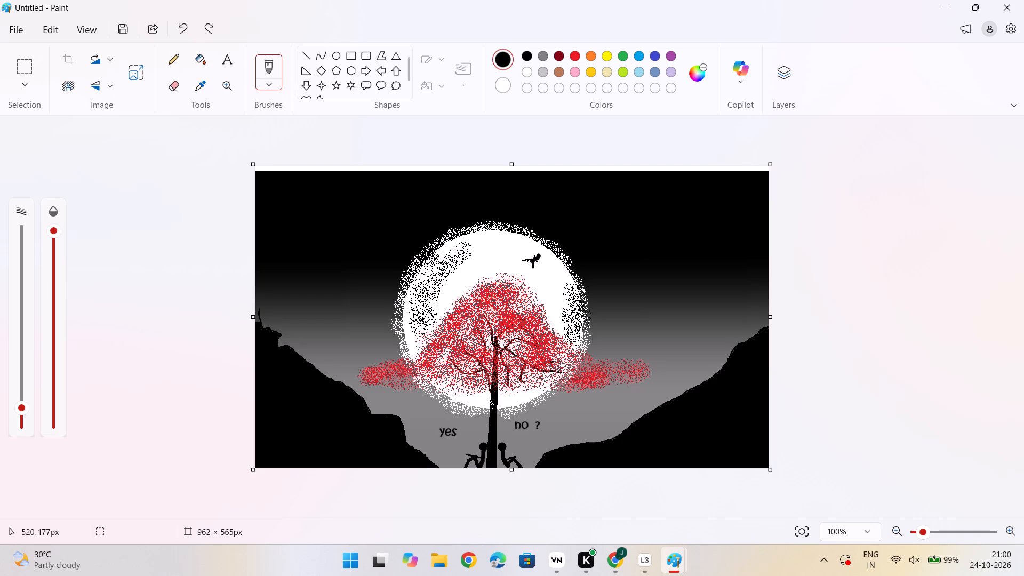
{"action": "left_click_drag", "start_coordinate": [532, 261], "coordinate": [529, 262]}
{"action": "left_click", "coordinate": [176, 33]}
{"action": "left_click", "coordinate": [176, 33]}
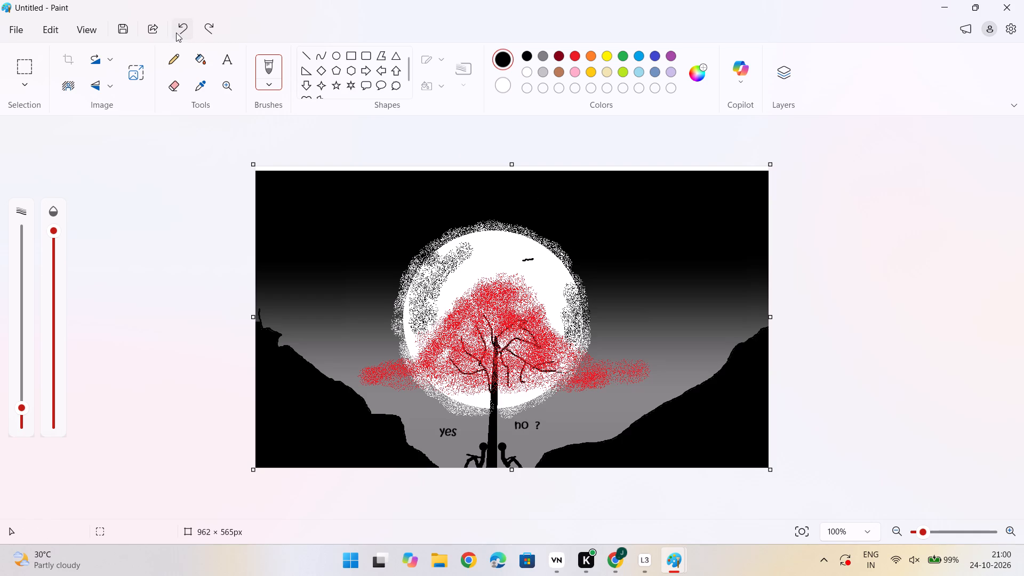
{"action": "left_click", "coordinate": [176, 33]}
Paint a short, thick, slightly tilted black body for a flying silhouette on the moon's upper right, above the red leaves.
{"action": "left_click_drag", "start_coordinate": [529, 263], "coordinate": [544, 259]}
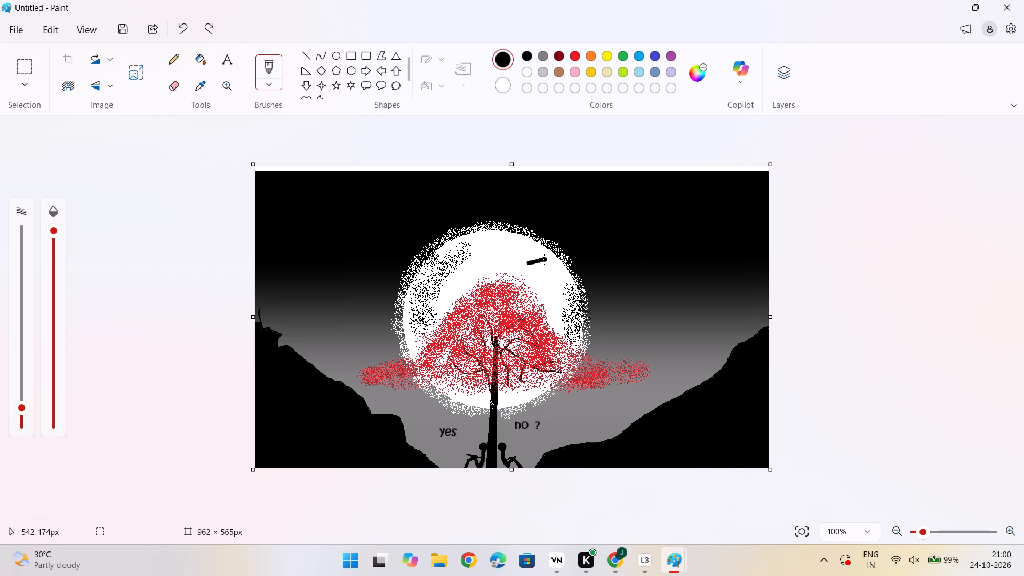
{"action": "left_click_drag", "start_coordinate": [530, 265], "coordinate": [534, 263]}
{"action": "left_click_drag", "start_coordinate": [534, 263], "coordinate": [543, 259]}
{"action": "left_click_drag", "start_coordinate": [529, 262], "coordinate": [544, 260]}
{"action": "left_click_drag", "start_coordinate": [544, 260], "coordinate": [543, 259]}
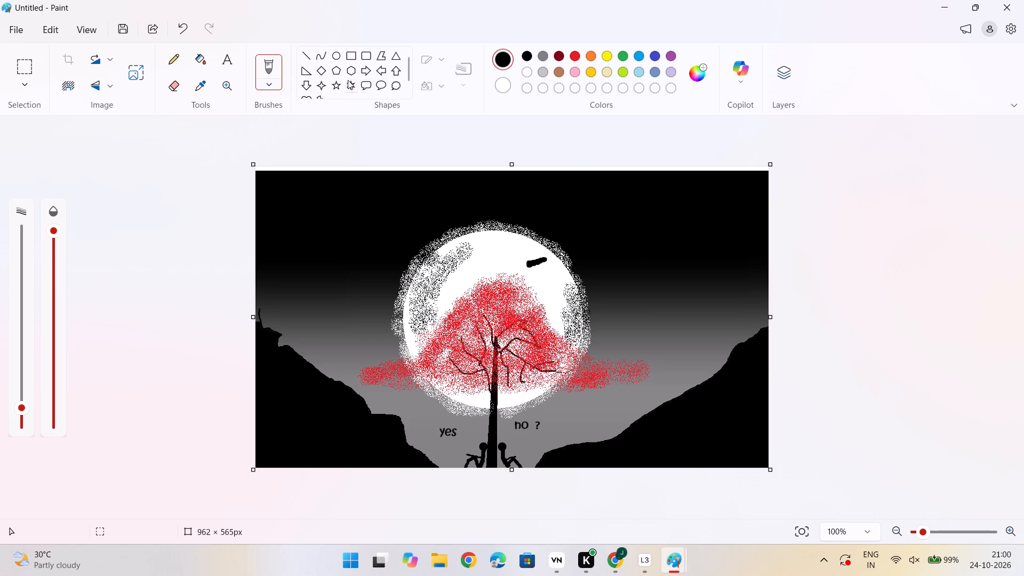
With a slightly thinner black brush, add short wings above and below the flying silhouette's body and extend its left end.
{"action": "left_click_drag", "start_coordinate": [25, 413], "coordinate": [27, 419]}
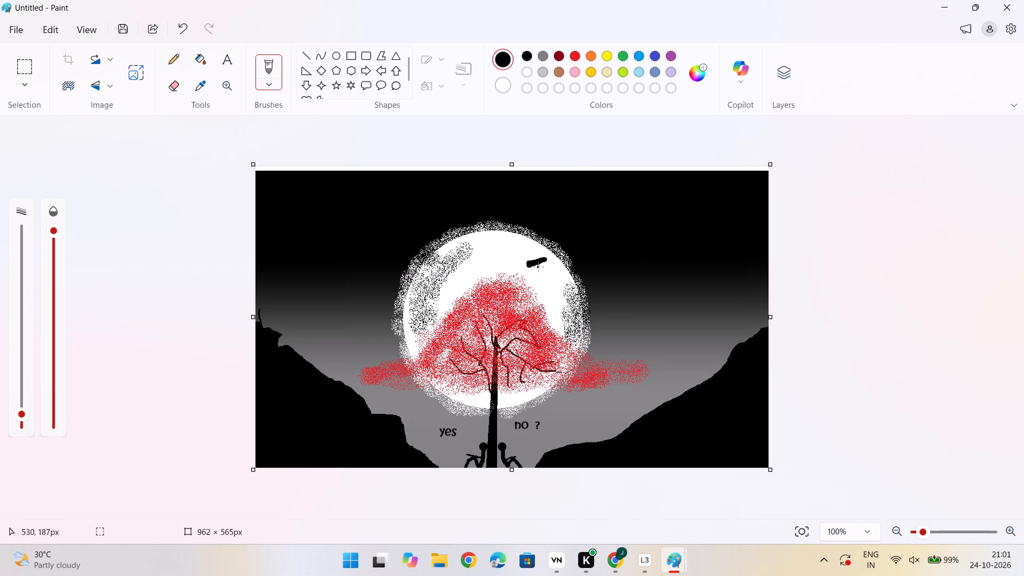
{"action": "left_click", "coordinate": [537, 263]}
{"action": "left_click", "coordinate": [181, 25]}
{"action": "left_click", "coordinate": [537, 263]}
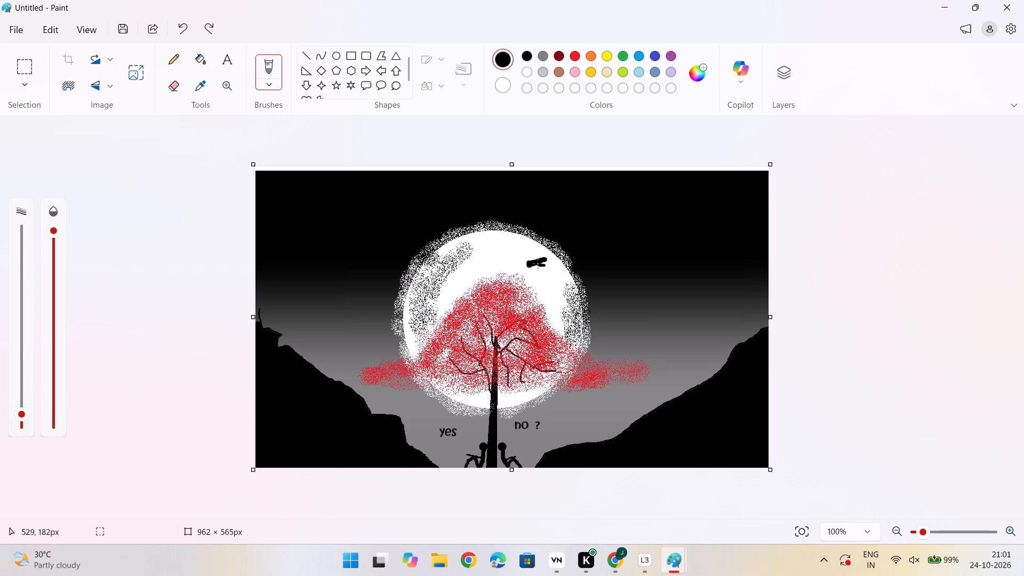
{"action": "left_click", "coordinate": [534, 262]}
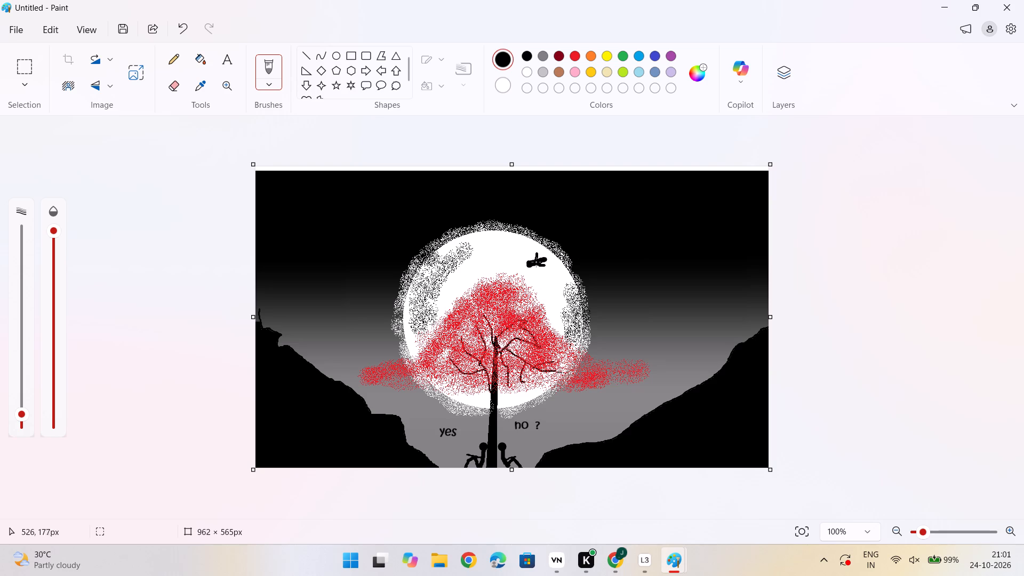
{"action": "left_click", "coordinate": [527, 265]}
{"action": "left_click", "coordinate": [177, 26]}
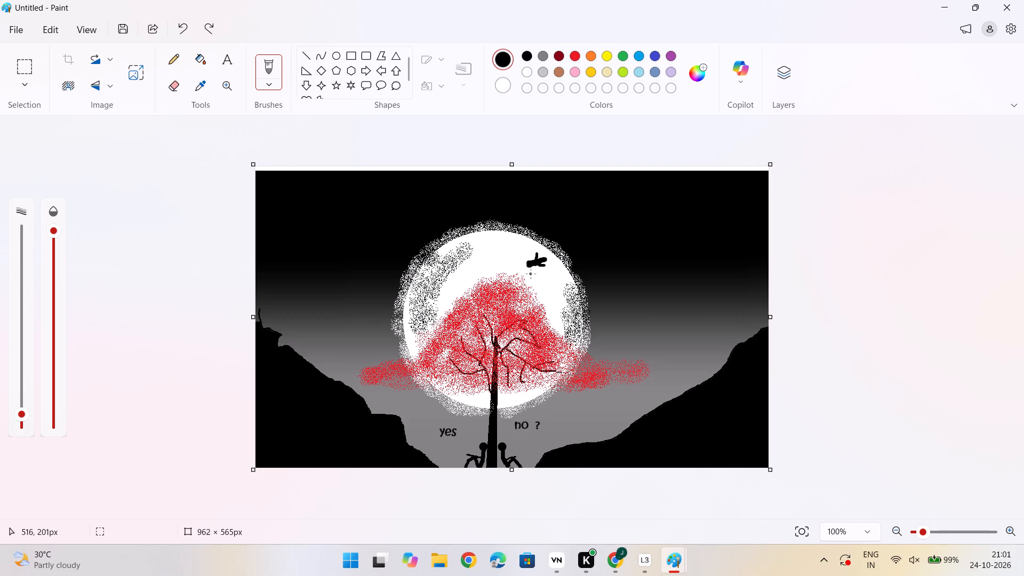
{"action": "left_click", "coordinate": [527, 262]}
Dot five small white stars across the sky left of the moon, from above the left hillside up to the moon's upper left.
{"action": "double_click", "coordinate": [318, 333]}
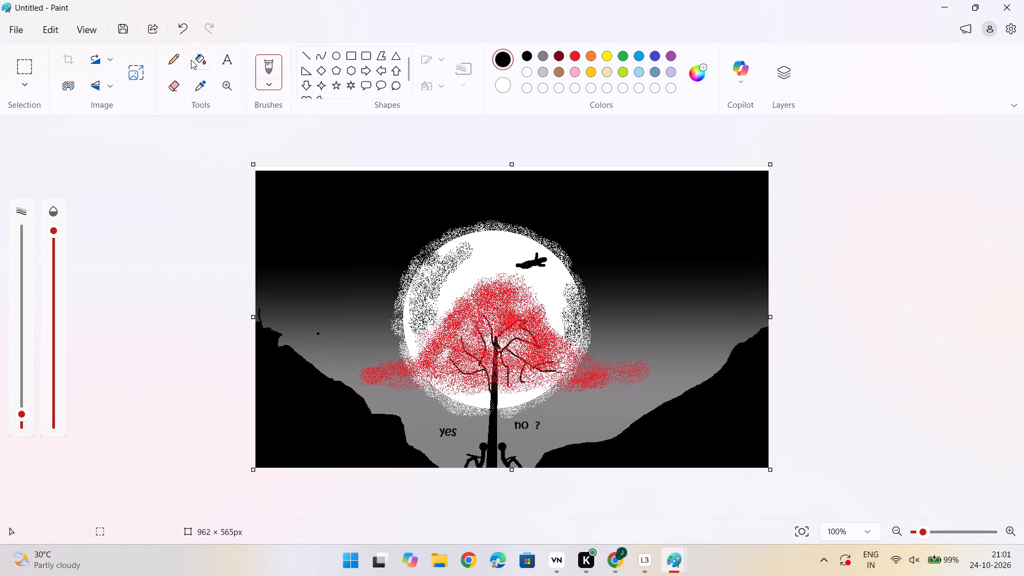
{"action": "left_click", "coordinate": [521, 69]}
{"action": "left_click", "coordinate": [291, 249]}
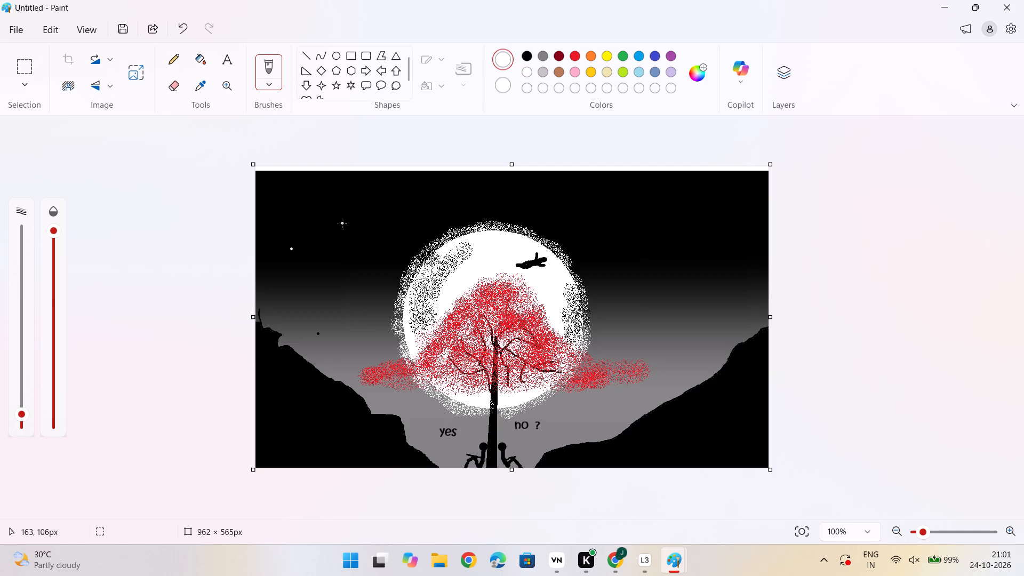
{"action": "left_click", "coordinate": [342, 223]}
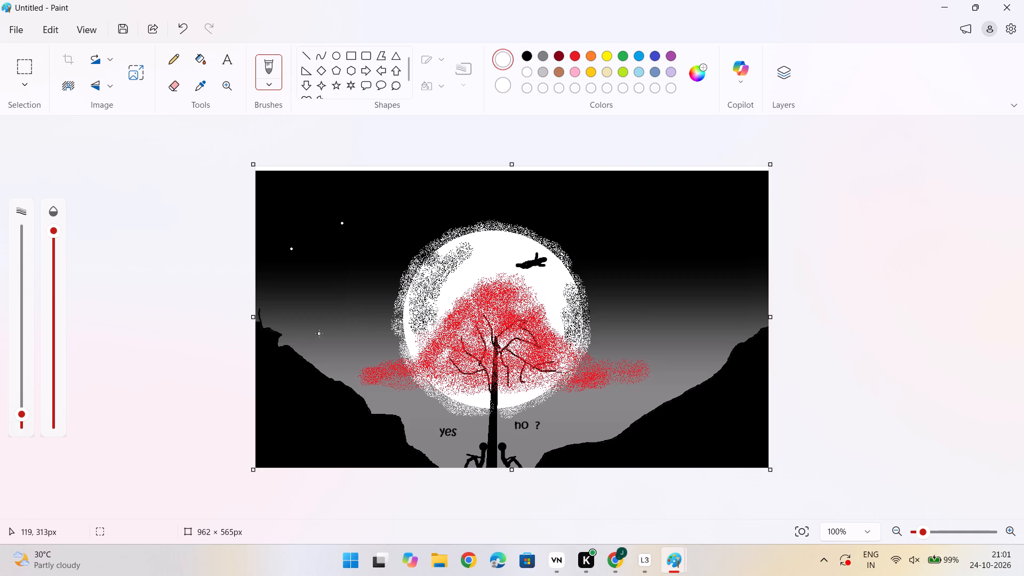
{"action": "left_click", "coordinate": [319, 333]}
{"action": "left_click", "coordinate": [366, 298]}
{"action": "left_click", "coordinate": [417, 194]}
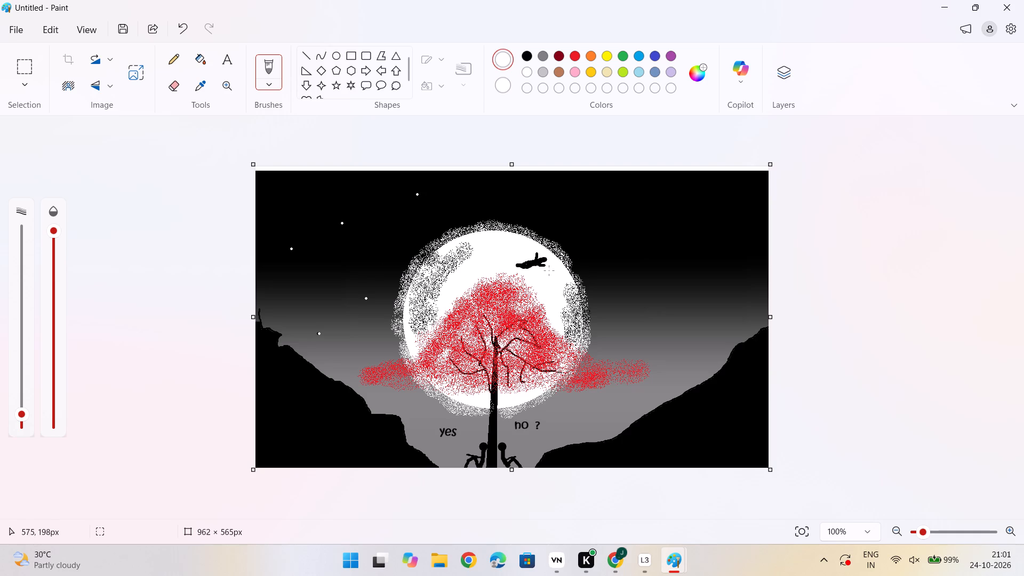
Touch up the black flying silhouette on the moon with small white dabs along its body.
{"action": "left_click", "coordinate": [527, 262]}
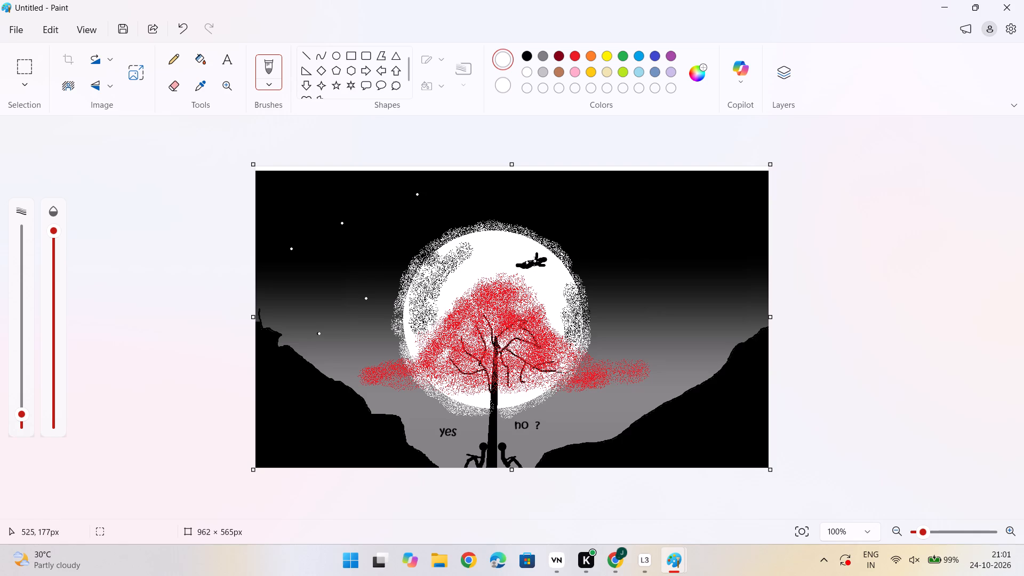
{"action": "left_click", "coordinate": [533, 261]}
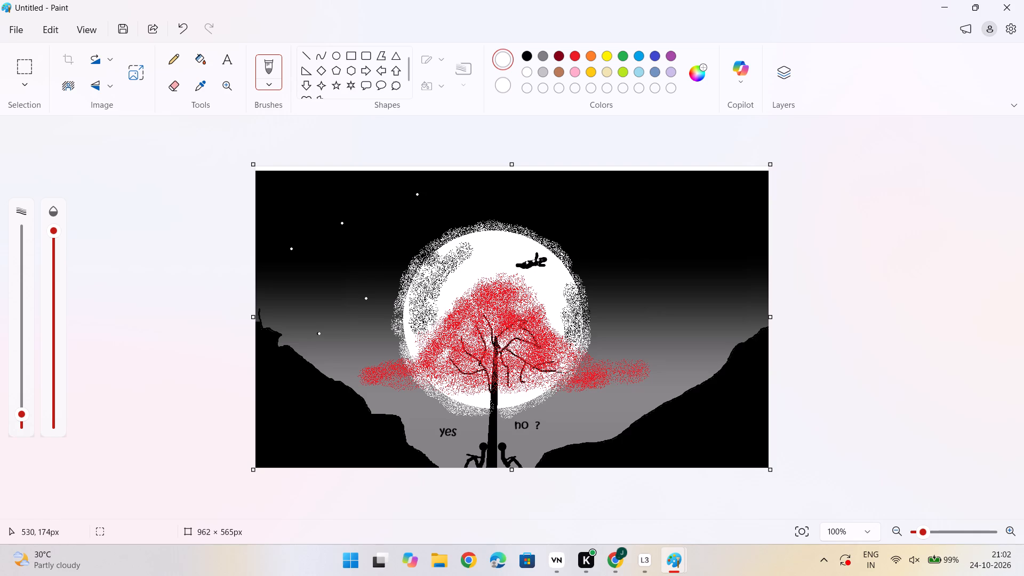
{"action": "left_click", "coordinate": [538, 260]}
Dot twelve more small white stars around the sky, mostly right of the moon, with a few low beside the hillsides.
{"action": "left_click", "coordinate": [541, 193]}
{"action": "left_click", "coordinate": [614, 226]}
{"action": "left_click", "coordinate": [667, 305]}
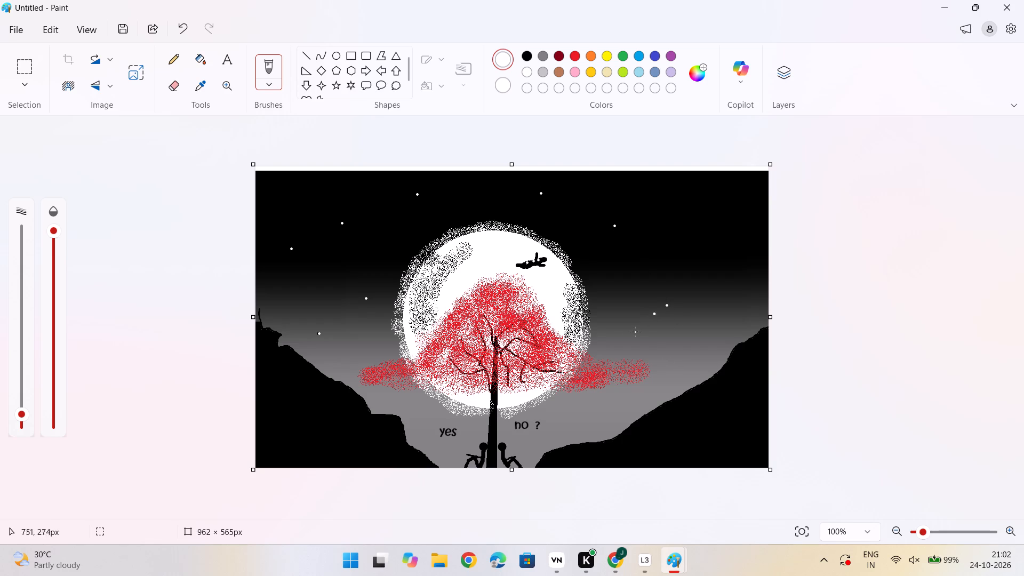
{"action": "left_click", "coordinate": [623, 333]}
{"action": "left_click", "coordinate": [699, 201]}
{"action": "left_click", "coordinate": [736, 241]}
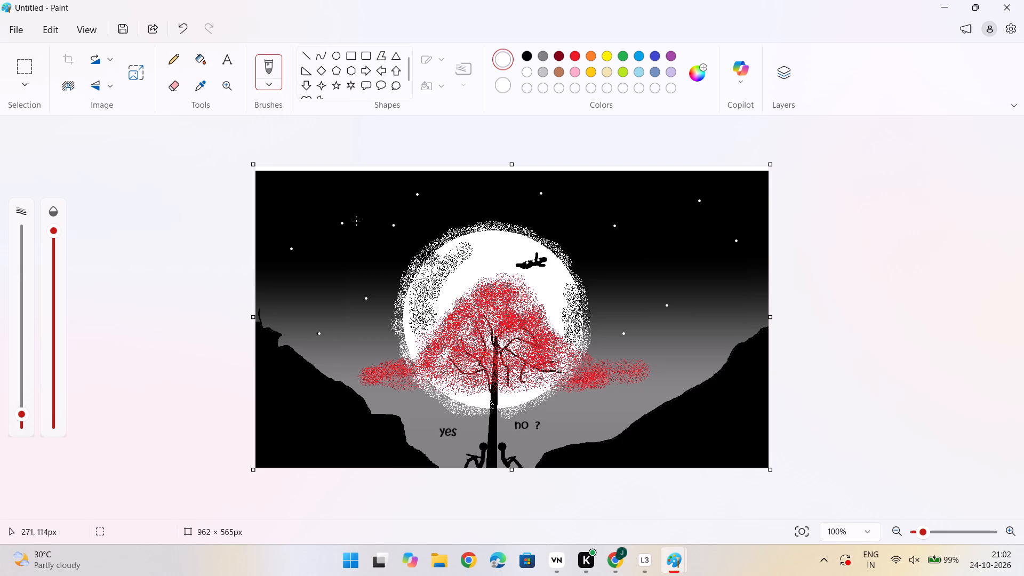
{"action": "left_click", "coordinate": [298, 193]}
{"action": "left_click", "coordinate": [738, 319]}
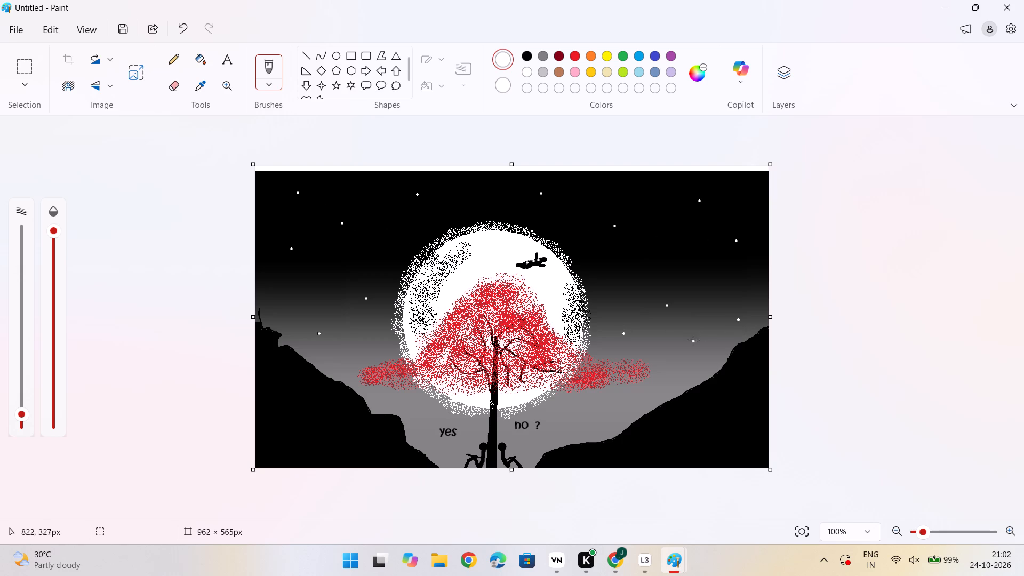
{"action": "left_click", "coordinate": [686, 348]}
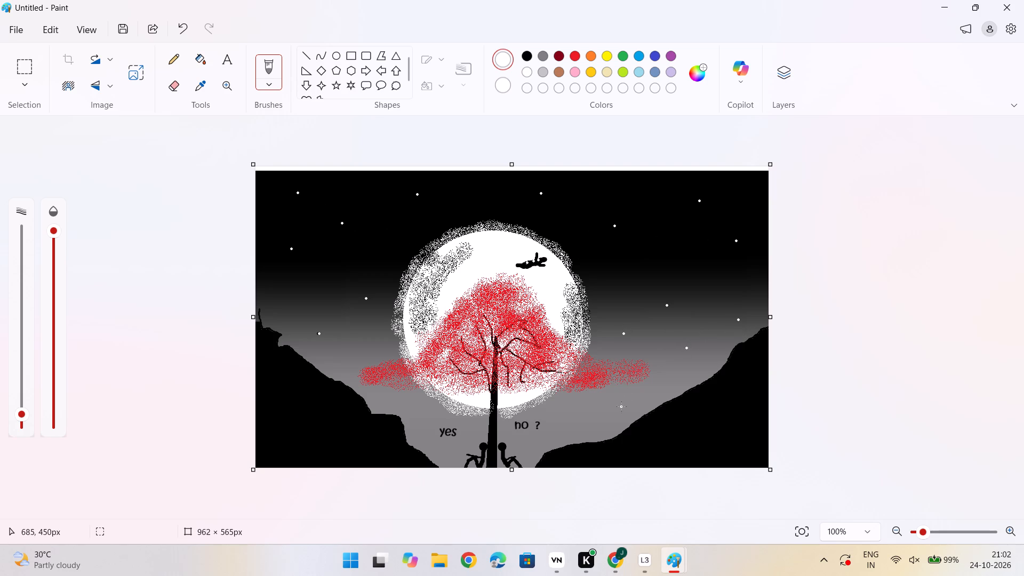
{"action": "left_click", "coordinate": [622, 406]}
{"action": "left_click", "coordinate": [580, 431]}
{"action": "left_click", "coordinate": [414, 408]}
With the white Airbrush, spray a speckled highlight down the left hillside's slope, with a wider patch on its middle ledge.
{"action": "left_click", "coordinate": [268, 84]}
{"action": "left_click", "coordinate": [382, 206]}
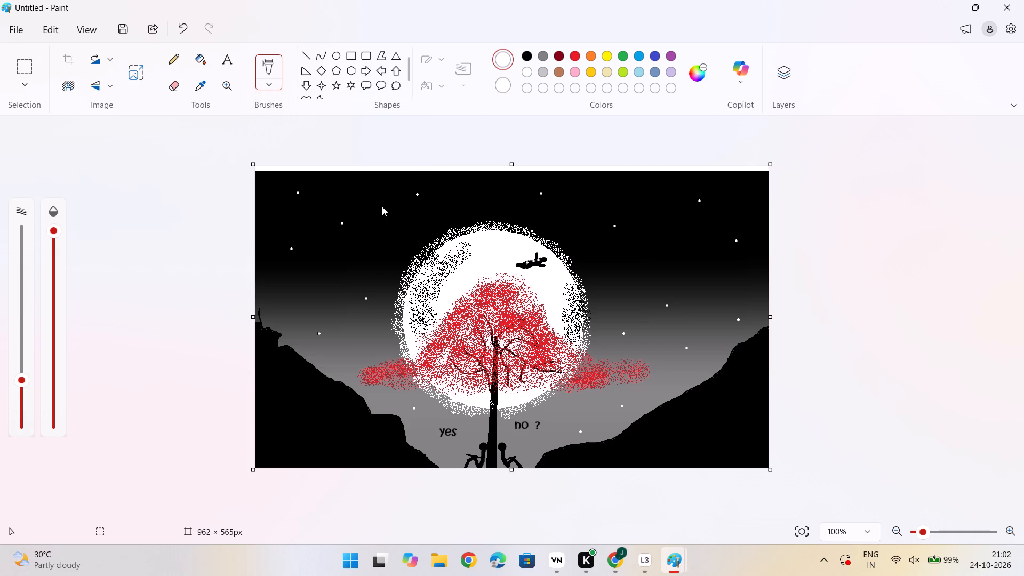
{"action": "left_click_drag", "start_coordinate": [262, 334], "coordinate": [319, 377]}
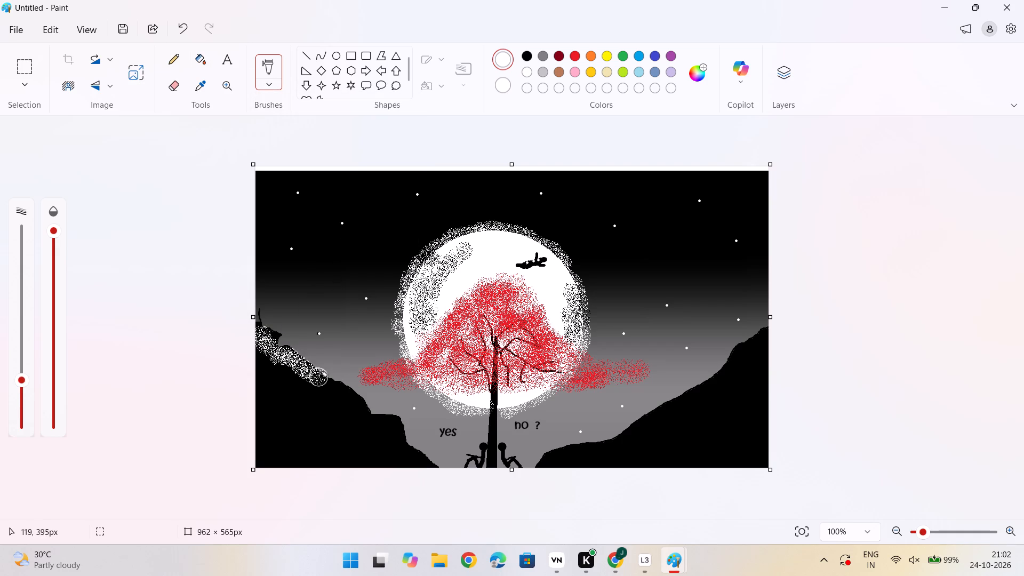
{"action": "left_click_drag", "start_coordinate": [319, 377], "coordinate": [390, 424]}
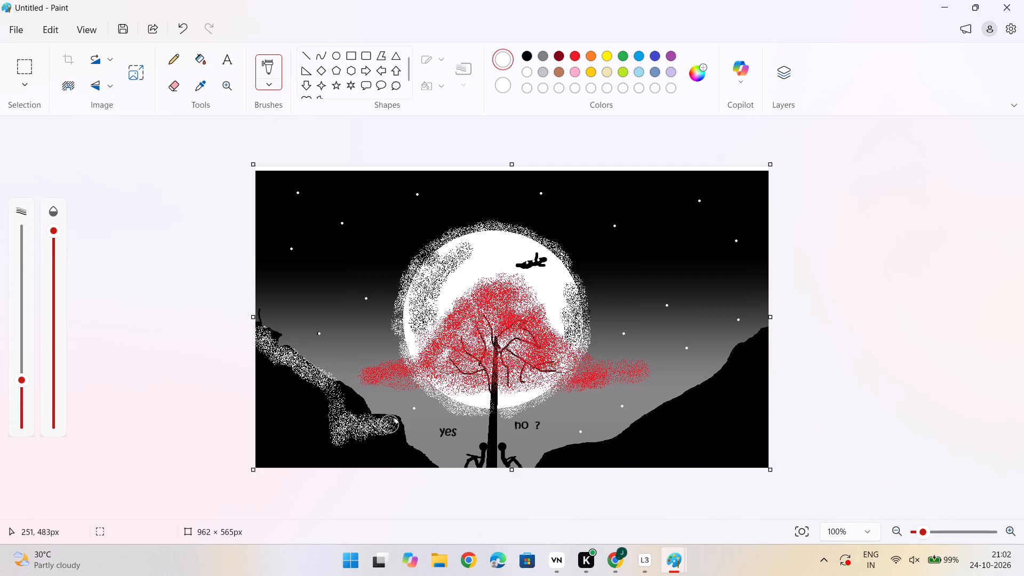
{"action": "left_click_drag", "start_coordinate": [390, 424], "coordinate": [413, 505]}
{"action": "left_click_drag", "start_coordinate": [346, 397], "coordinate": [360, 410]}
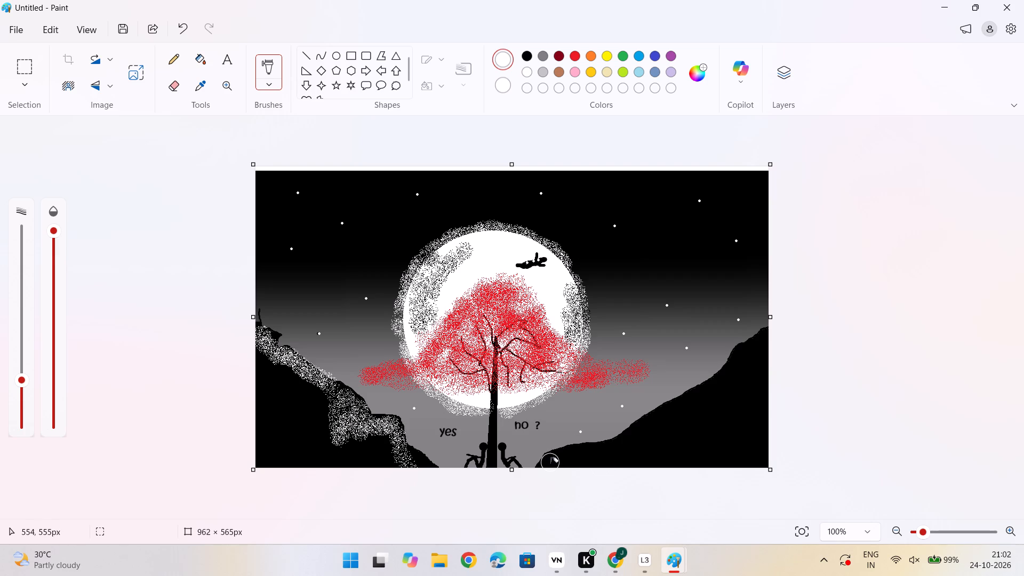
Spray a matching white speckled highlight along the right hillside's slope, from its base up to the canvas edge.
{"action": "left_click_drag", "start_coordinate": [550, 462], "coordinate": [644, 426]}
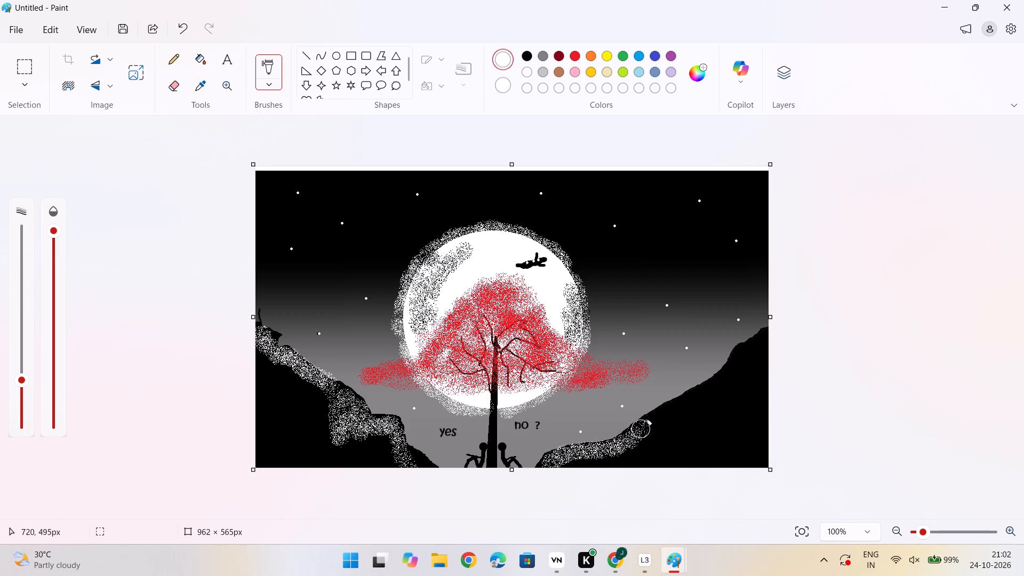
{"action": "left_click_drag", "start_coordinate": [644, 426], "coordinate": [758, 335]}
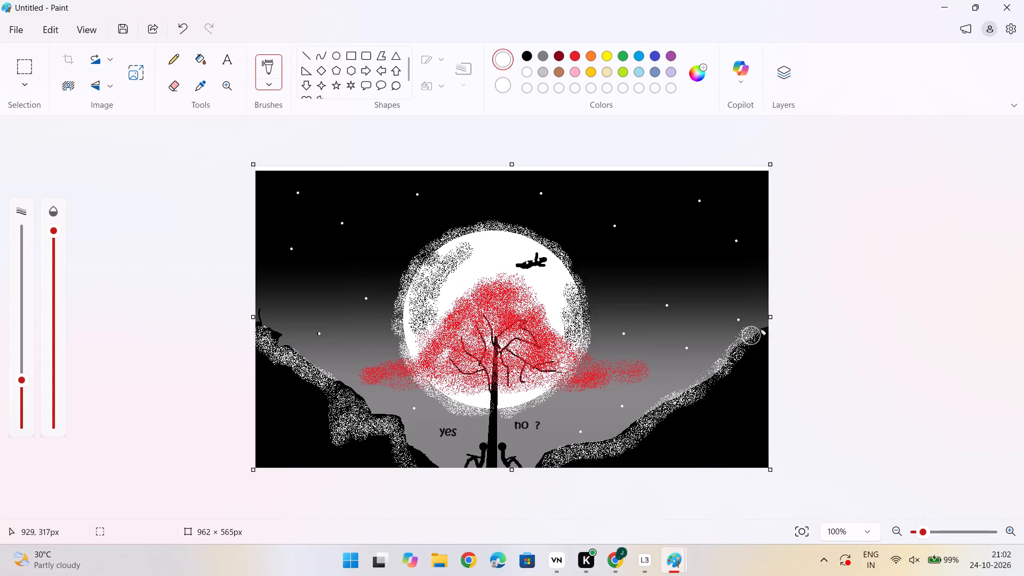
{"action": "left_click_drag", "start_coordinate": [758, 335], "coordinate": [795, 336]}
Airbrush white lightly over the dark speckled shading on the moon's upper-left side.
{"action": "left_click_drag", "start_coordinate": [492, 258], "coordinate": [427, 258]}
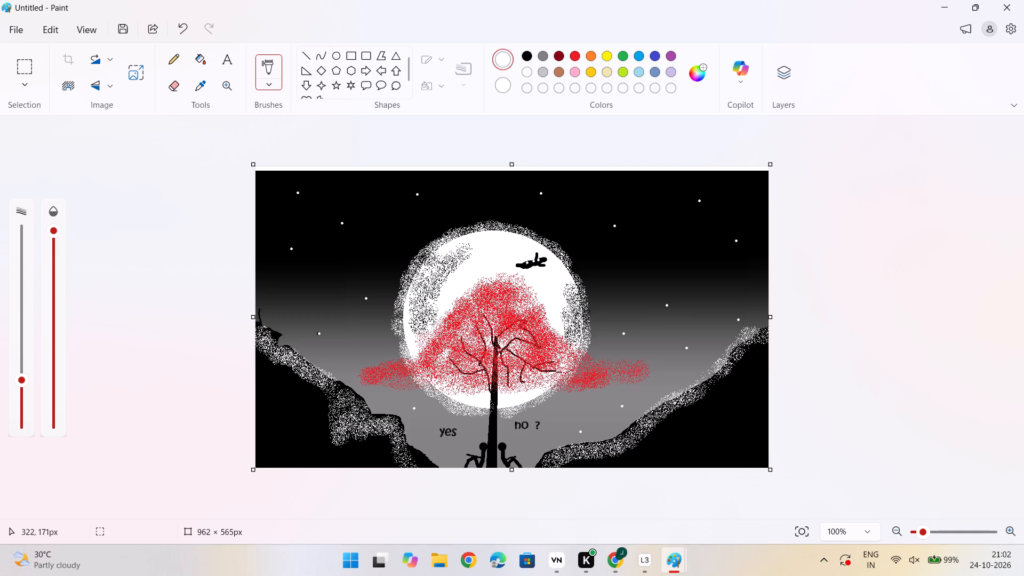
{"action": "left_click_drag", "start_coordinate": [427, 258], "coordinate": [417, 307]}
{"action": "left_click", "coordinate": [515, 333]}
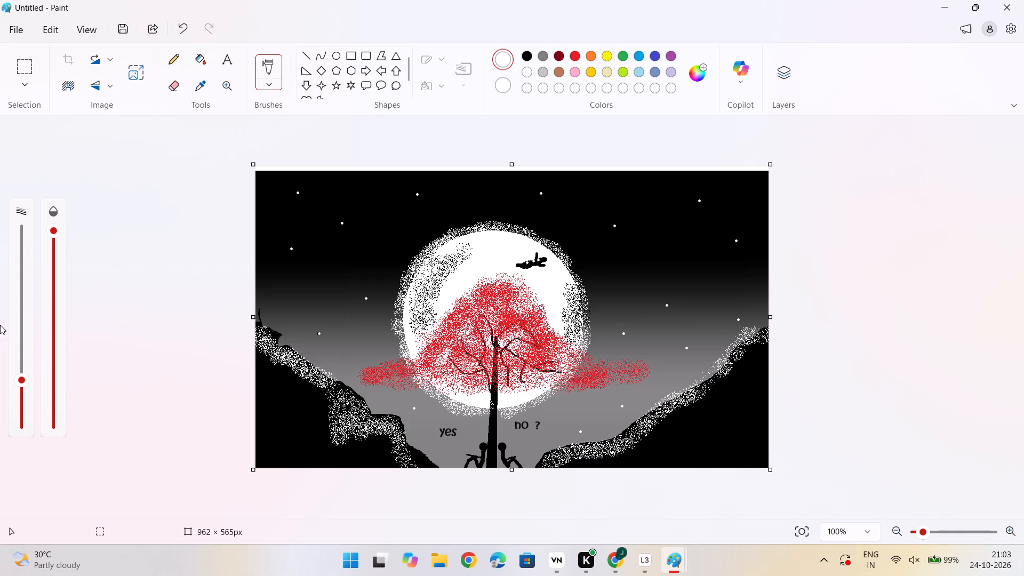
With a much larger green airbrush, spray green flecks into the middle of the red foliage around the upper branches.
{"action": "left_click_drag", "start_coordinate": [19, 379], "coordinate": [26, 278]}
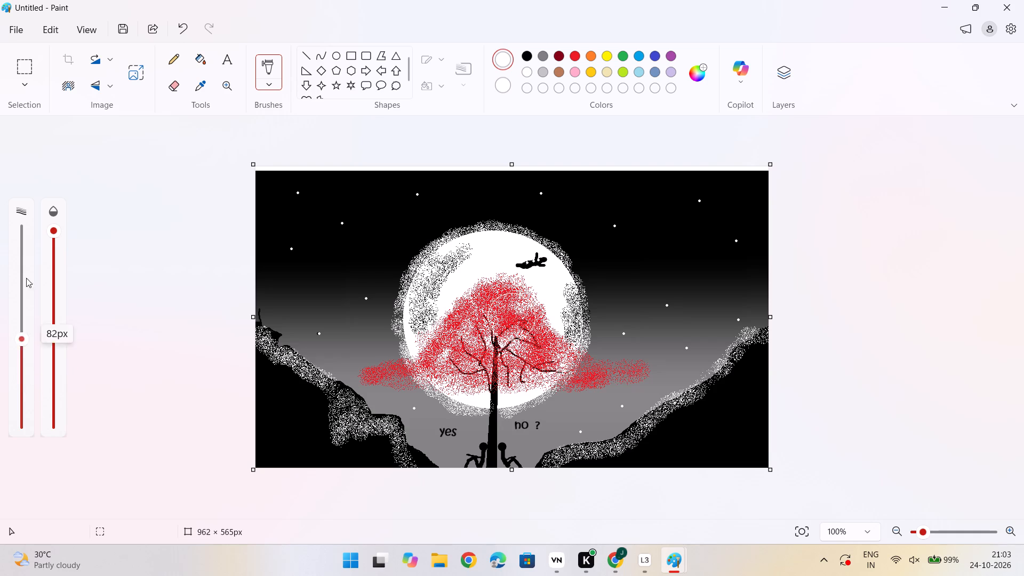
{"action": "left_click_drag", "start_coordinate": [26, 278], "coordinate": [34, 191]}
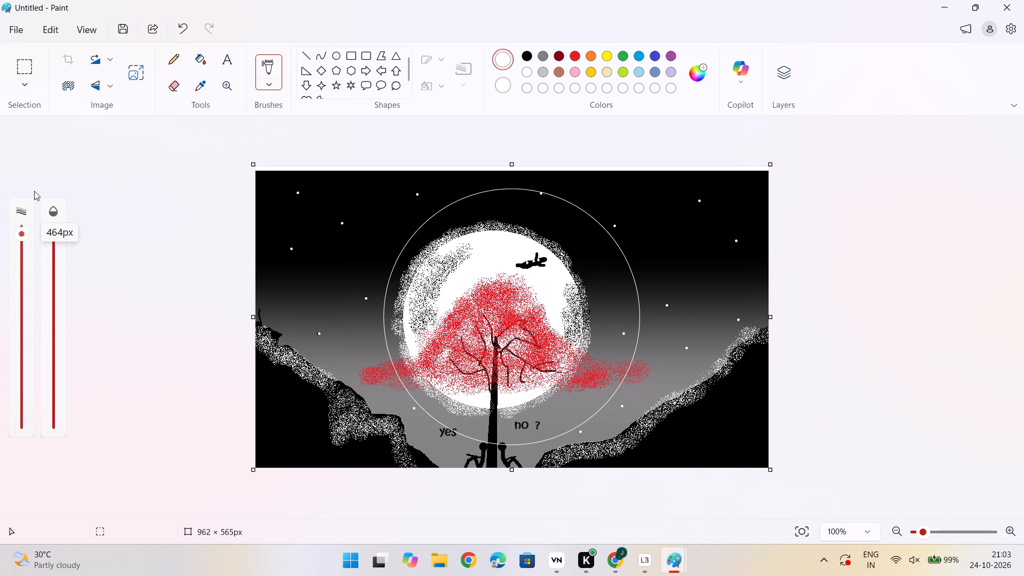
{"action": "left_click_drag", "start_coordinate": [34, 191], "coordinate": [26, 329]}
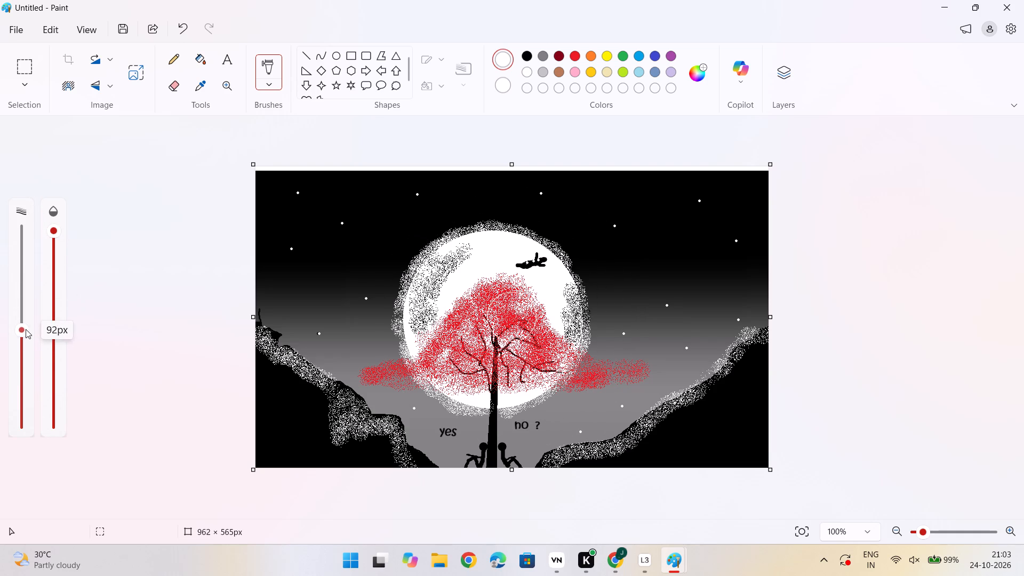
{"action": "left_click_drag", "start_coordinate": [26, 329], "coordinate": [26, 314]}
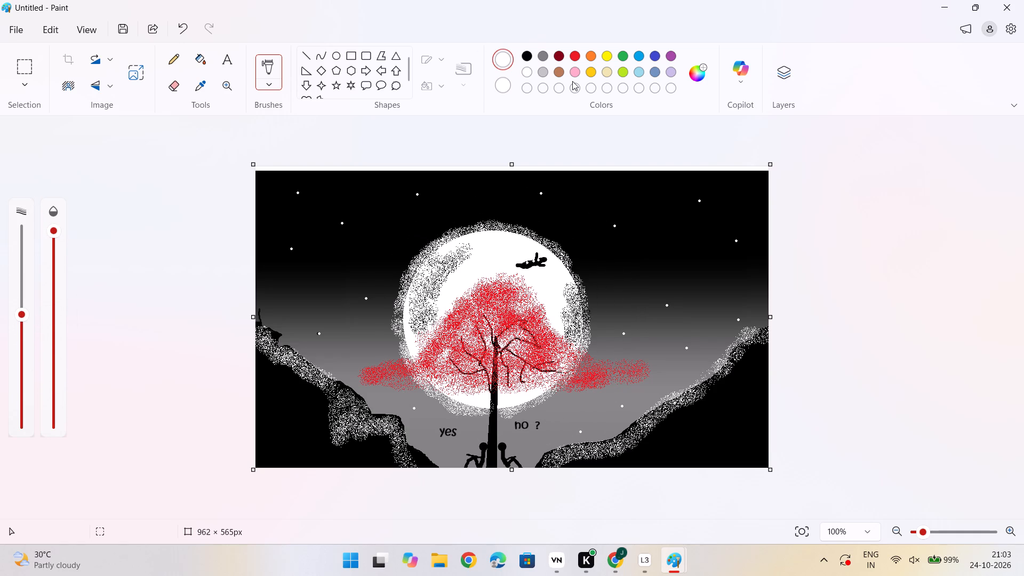
{"action": "left_click", "coordinate": [623, 57]}
{"action": "left_click", "coordinate": [492, 332]}
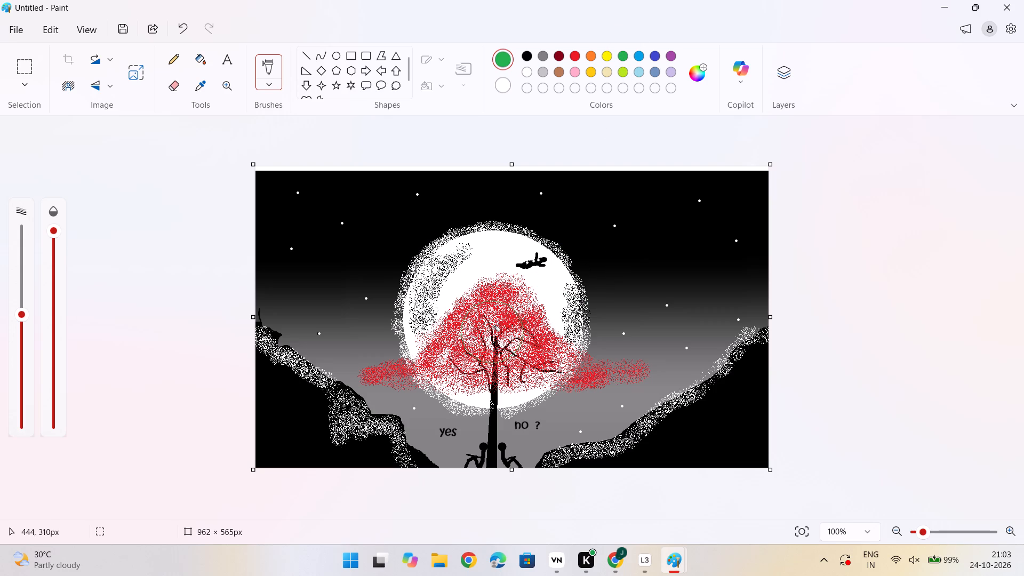
{"action": "left_click", "coordinate": [492, 332]}
{"action": "left_click_drag", "start_coordinate": [492, 332], "coordinate": [494, 331]}
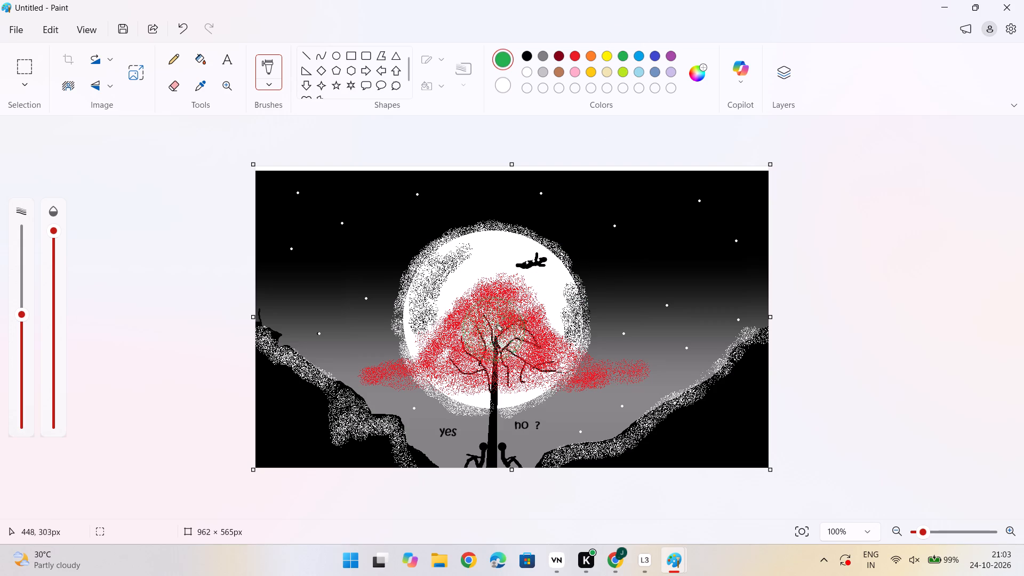
{"action": "left_click_drag", "start_coordinate": [494, 331], "coordinate": [452, 355]}
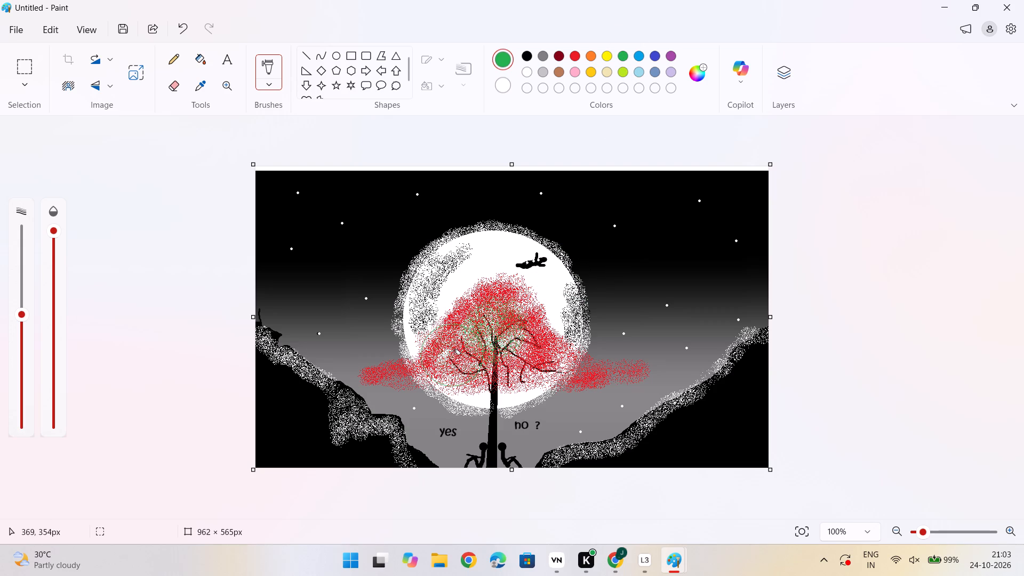
{"action": "left_click_drag", "start_coordinate": [452, 355], "coordinate": [547, 355]}
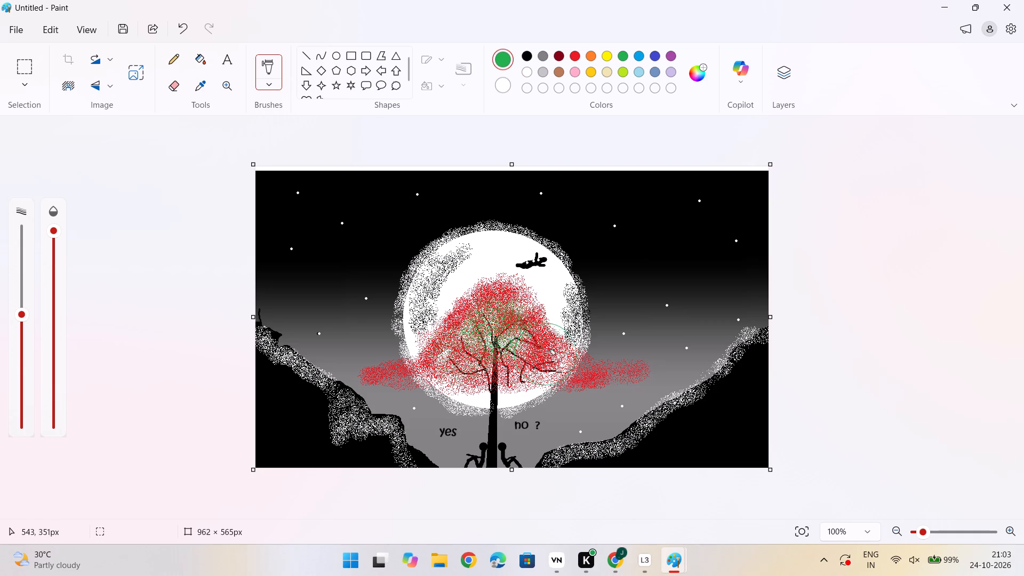
Spread green flecks over the tree's outer foliage, covering both side clusters, the lower edge and the area above the crown.
{"action": "left_click_drag", "start_coordinate": [547, 355], "coordinate": [524, 359]}
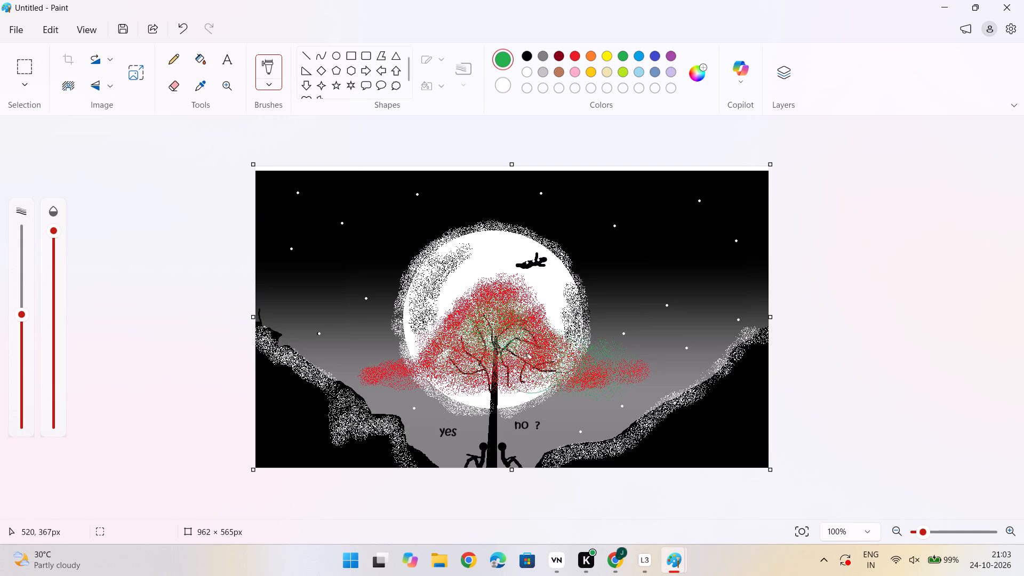
{"action": "left_click_drag", "start_coordinate": [524, 359], "coordinate": [491, 322]}
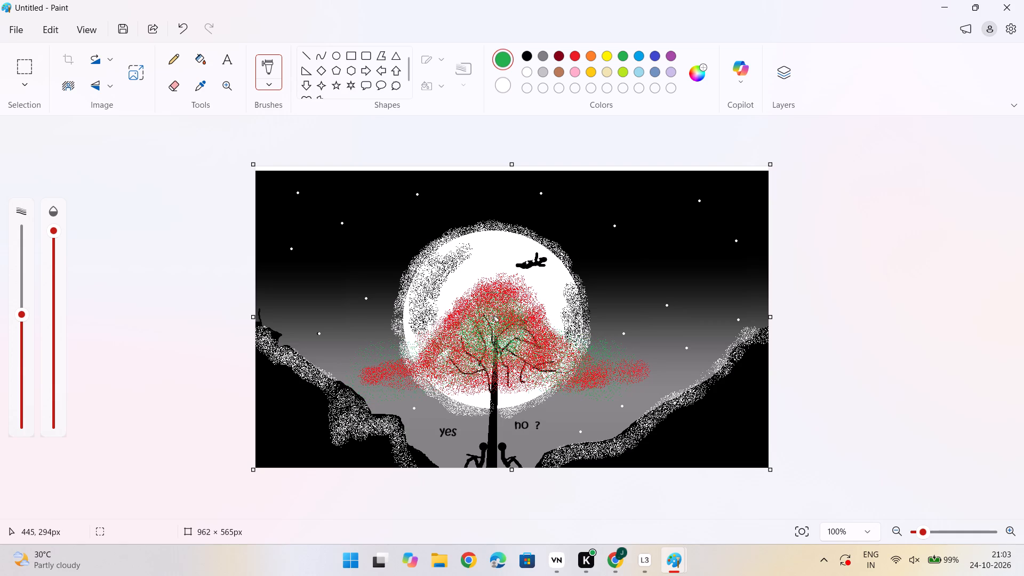
{"action": "left_click_drag", "start_coordinate": [491, 322], "coordinate": [473, 372]}
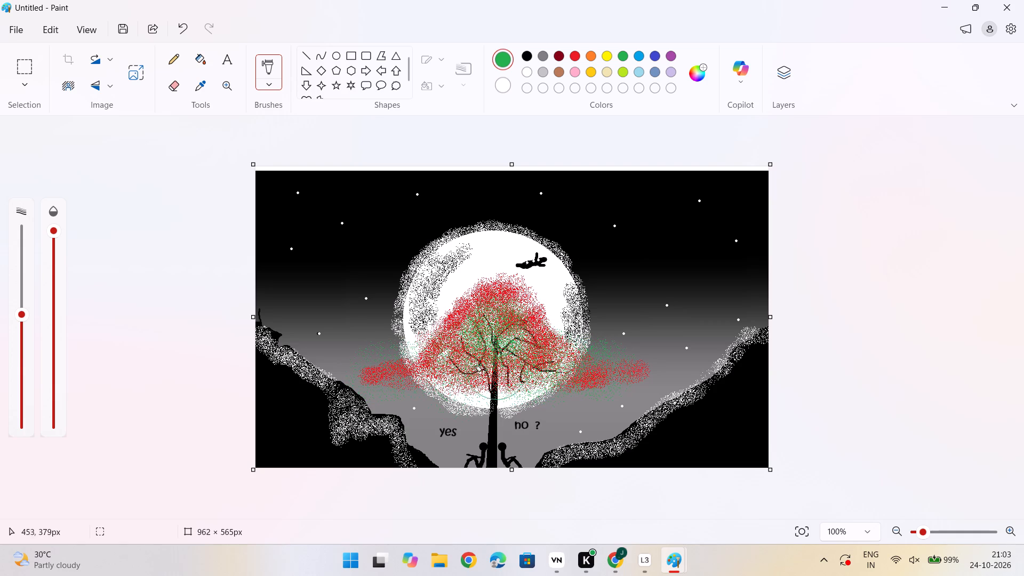
{"action": "left_click_drag", "start_coordinate": [473, 372], "coordinate": [502, 295]}
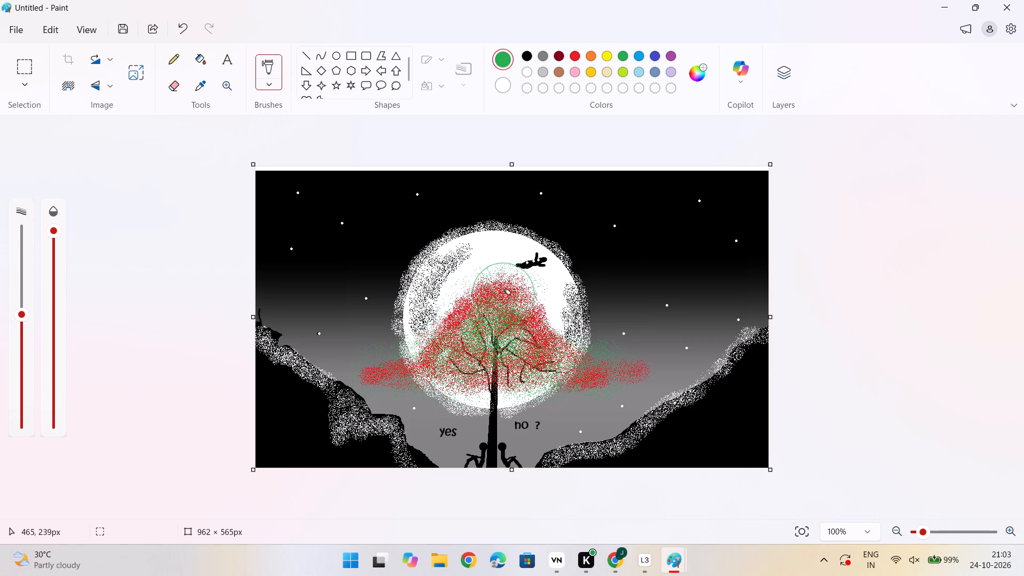
{"action": "left_click_drag", "start_coordinate": [502, 295], "coordinate": [623, 412]}
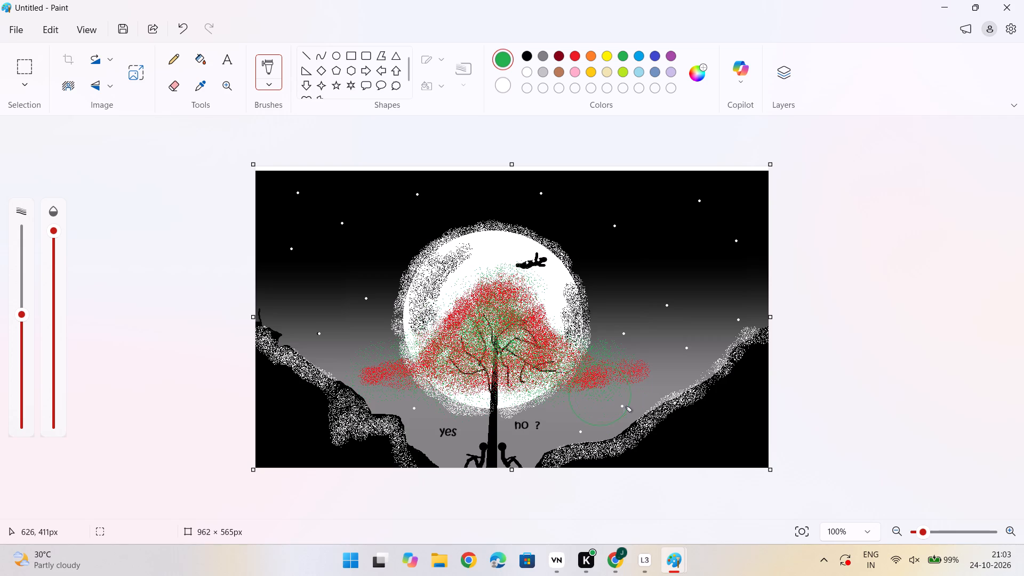
With the regular black brush, thicken the branches on the tree's left side, from the lowest limb up to the one beside the crown's centre.
{"action": "left_click", "coordinate": [527, 52]}
{"action": "left_click", "coordinate": [273, 81]}
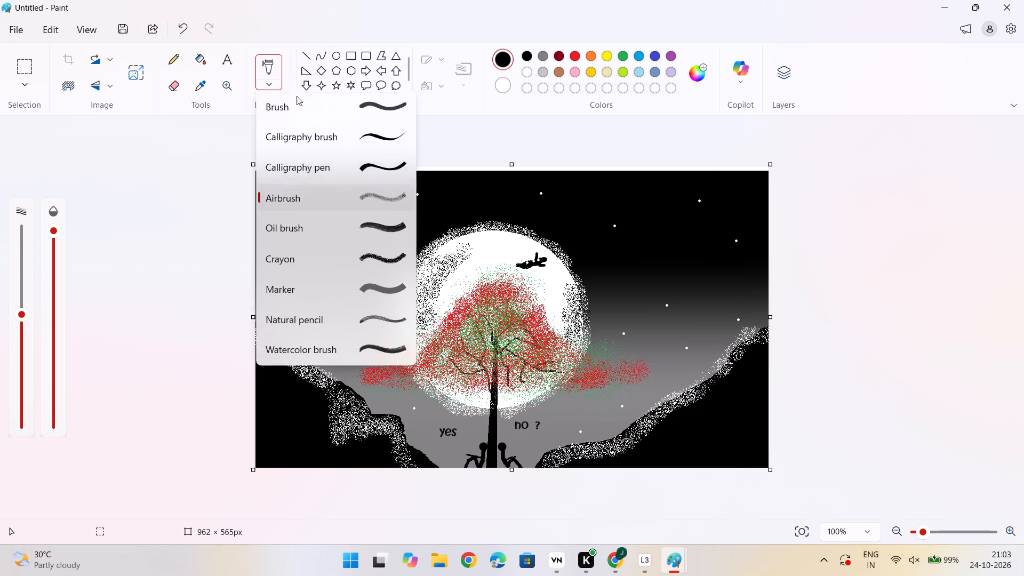
{"action": "left_click", "coordinate": [347, 116]}
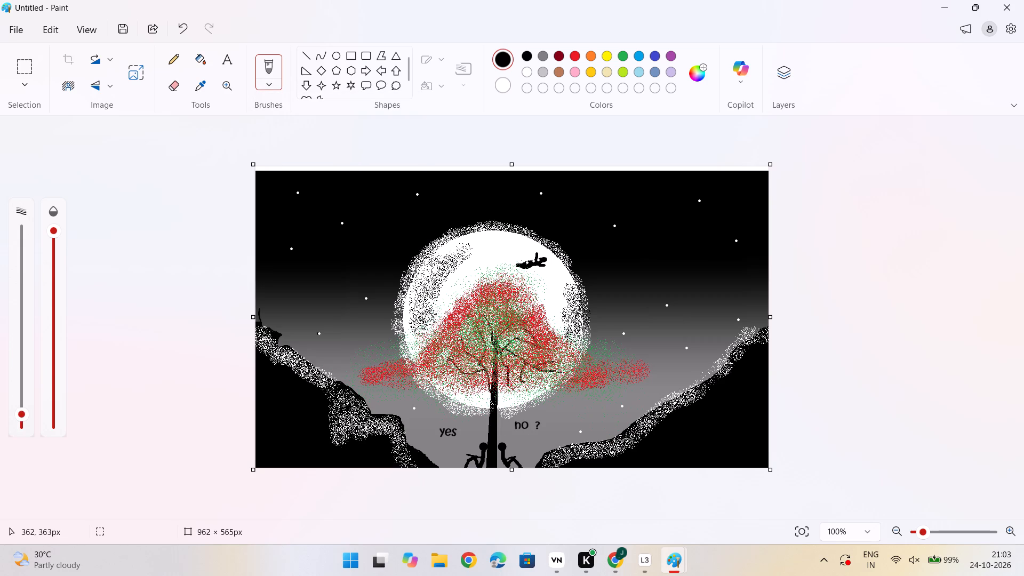
{"action": "left_click_drag", "start_coordinate": [450, 359], "coordinate": [463, 370]}
{"action": "left_click_drag", "start_coordinate": [463, 370], "coordinate": [478, 370]}
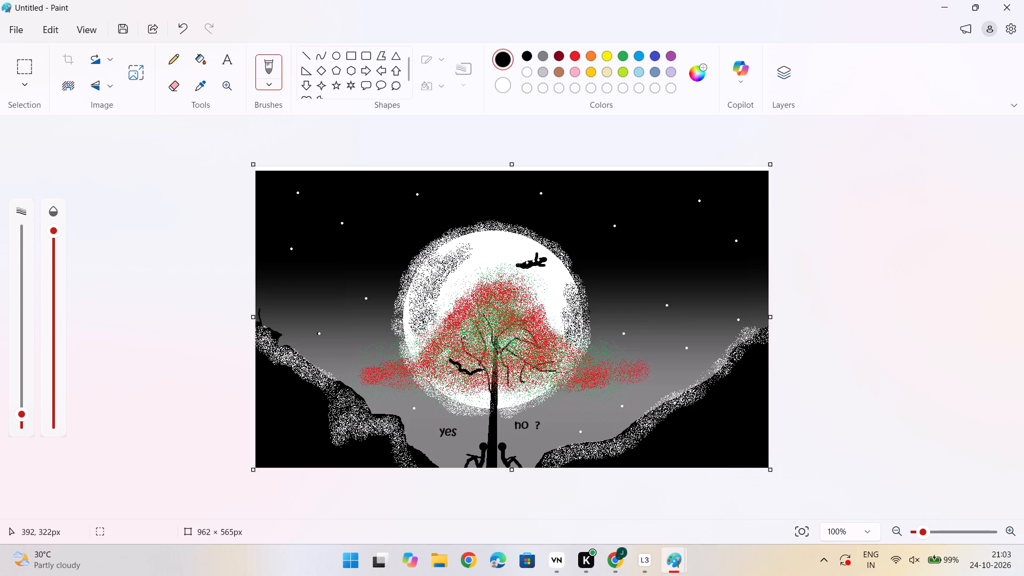
{"action": "left_click", "coordinate": [462, 339]}
{"action": "left_click_drag", "start_coordinate": [463, 340], "coordinate": [473, 355]}
{"action": "left_click_drag", "start_coordinate": [473, 355], "coordinate": [491, 389]}
{"action": "left_click_drag", "start_coordinate": [482, 359], "coordinate": [468, 318]}
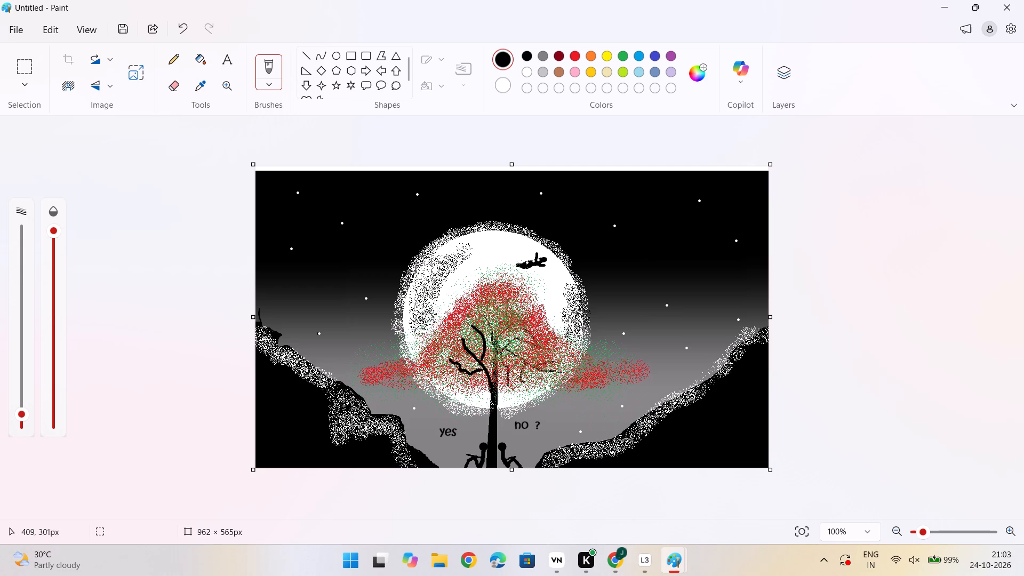
{"action": "left_click_drag", "start_coordinate": [468, 318], "coordinate": [465, 313]}
{"action": "left_click_drag", "start_coordinate": [481, 315], "coordinate": [485, 322]}
{"action": "left_click_drag", "start_coordinate": [485, 322], "coordinate": [495, 352]}
Paint thick black branches on the tree's right side, covering the two upper limbs, the long lower limb and its small twigs.
{"action": "left_click", "coordinate": [495, 352]}
{"action": "left_click_drag", "start_coordinate": [495, 352], "coordinate": [503, 331]}
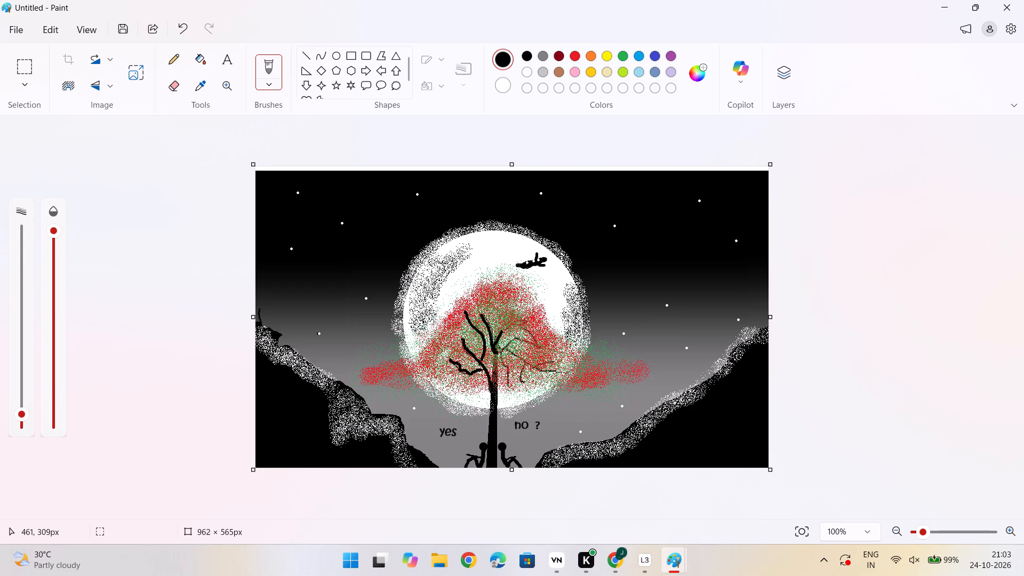
{"action": "left_click_drag", "start_coordinate": [503, 331], "coordinate": [523, 323]}
{"action": "left_click_drag", "start_coordinate": [504, 349], "coordinate": [536, 340]}
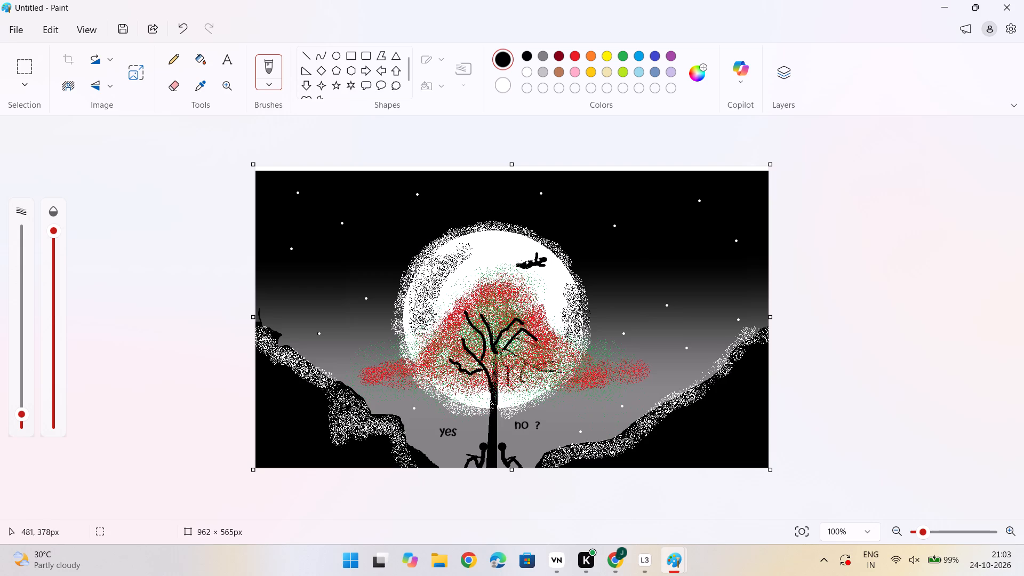
{"action": "left_click_drag", "start_coordinate": [509, 350], "coordinate": [550, 382]}
{"action": "left_click_drag", "start_coordinate": [524, 378], "coordinate": [526, 368]}
{"action": "left_click_drag", "start_coordinate": [526, 368], "coordinate": [528, 364]}
{"action": "left_click_drag", "start_coordinate": [534, 364], "coordinate": [547, 362]}
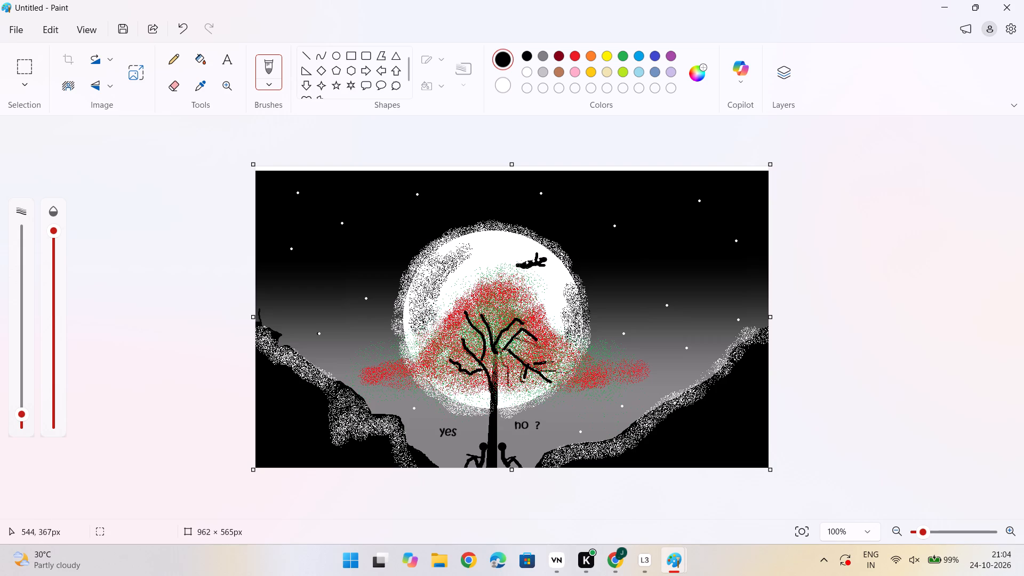
{"action": "left_click_drag", "start_coordinate": [547, 362], "coordinate": [551, 362]}
{"action": "left_click_drag", "start_coordinate": [541, 371], "coordinate": [551, 366]}
{"action": "left_click_drag", "start_coordinate": [551, 366], "coordinate": [553, 369]}
{"action": "left_click_drag", "start_coordinate": [499, 353], "coordinate": [511, 383]}
With a slightly larger black brush, thicken the upper trunk from the branch fork down to below the foliage.
{"action": "left_click_drag", "start_coordinate": [20, 410], "coordinate": [21, 399]}
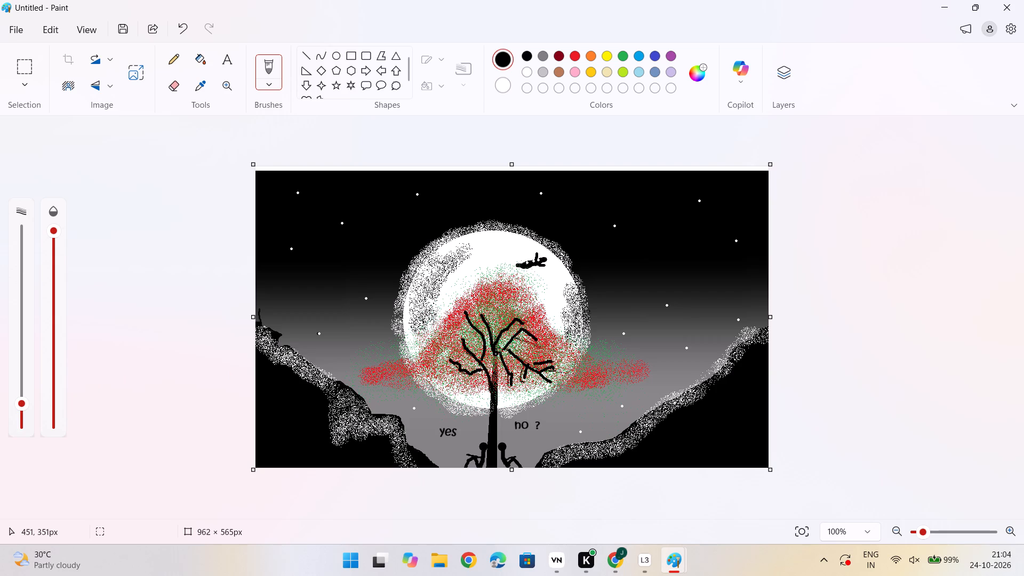
{"action": "left_click_drag", "start_coordinate": [495, 354], "coordinate": [495, 378]}
{"action": "left_click_drag", "start_coordinate": [495, 378], "coordinate": [494, 410]}
{"action": "left_click_drag", "start_coordinate": [494, 410], "coordinate": [497, 359]}
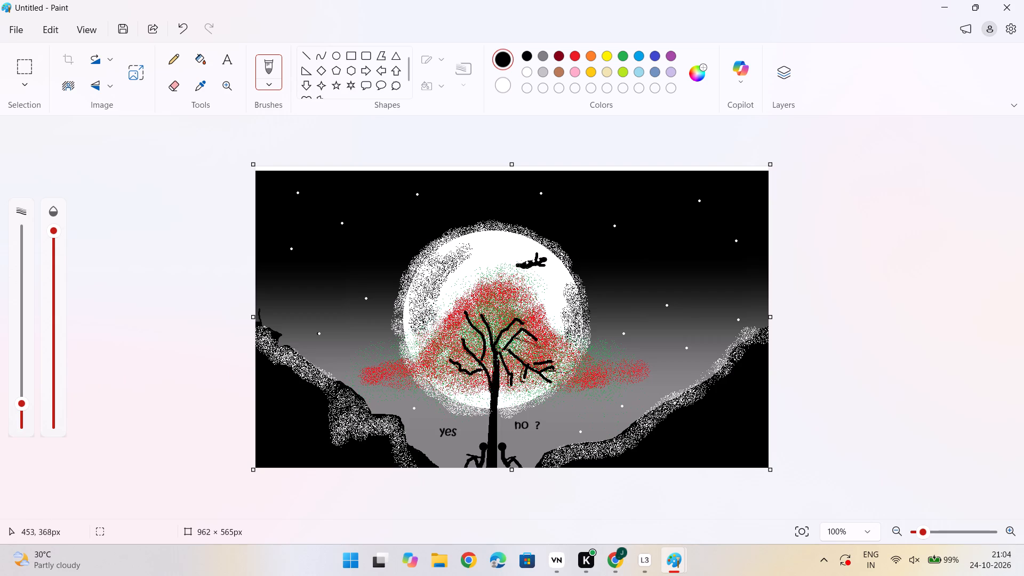
{"action": "left_click_drag", "start_coordinate": [497, 359], "coordinate": [495, 376]}
Open the file commands for the drawing.
{"action": "left_click", "coordinate": [17, 35]}
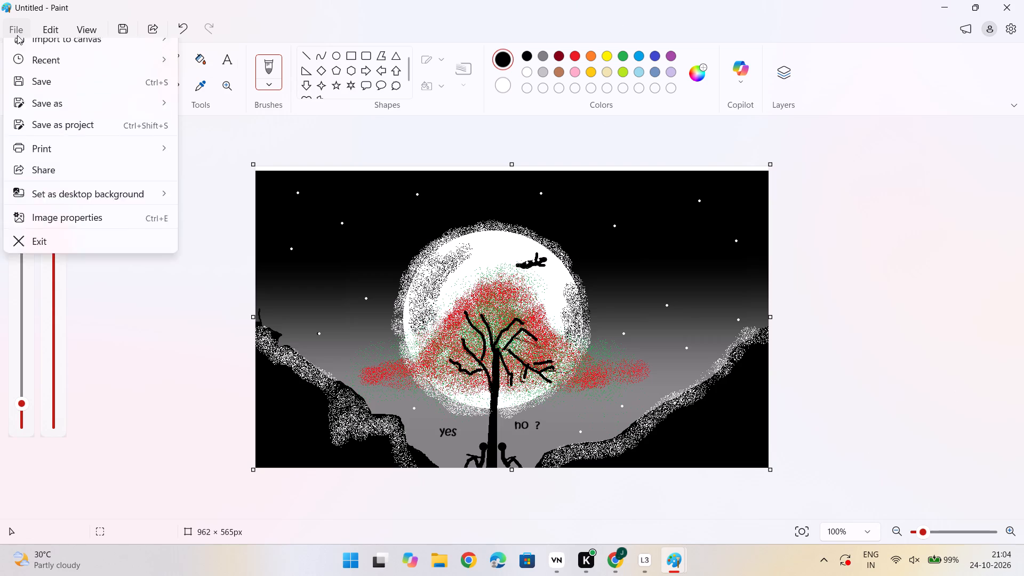